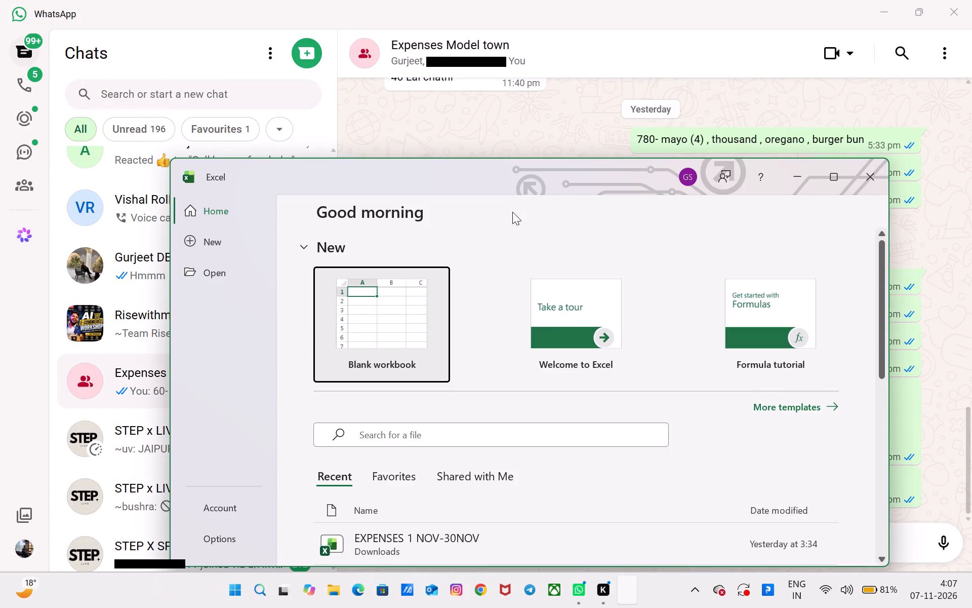
{"action": "left_click", "coordinate": [837, 159]}
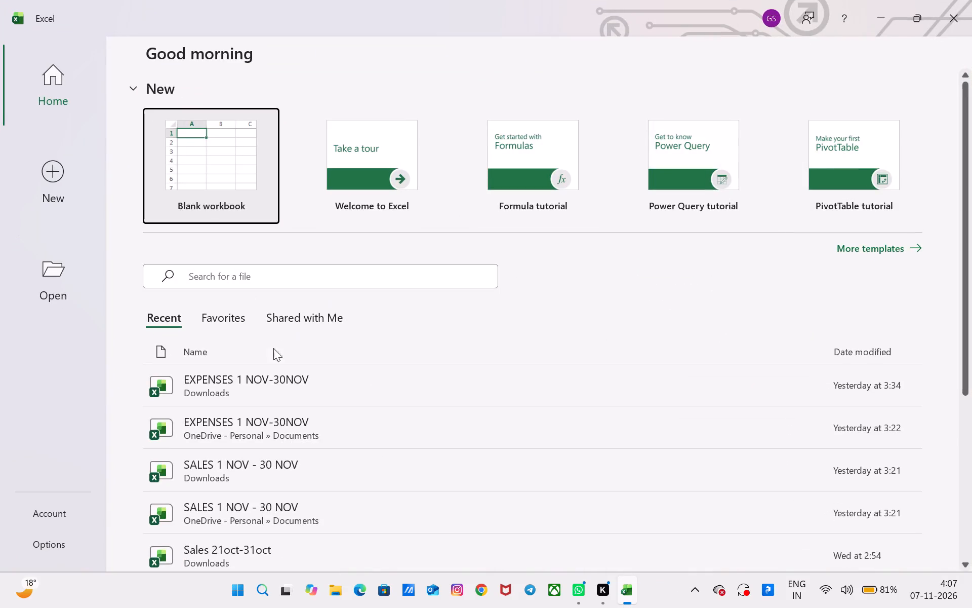
{"action": "left_click", "coordinate": [244, 388]}
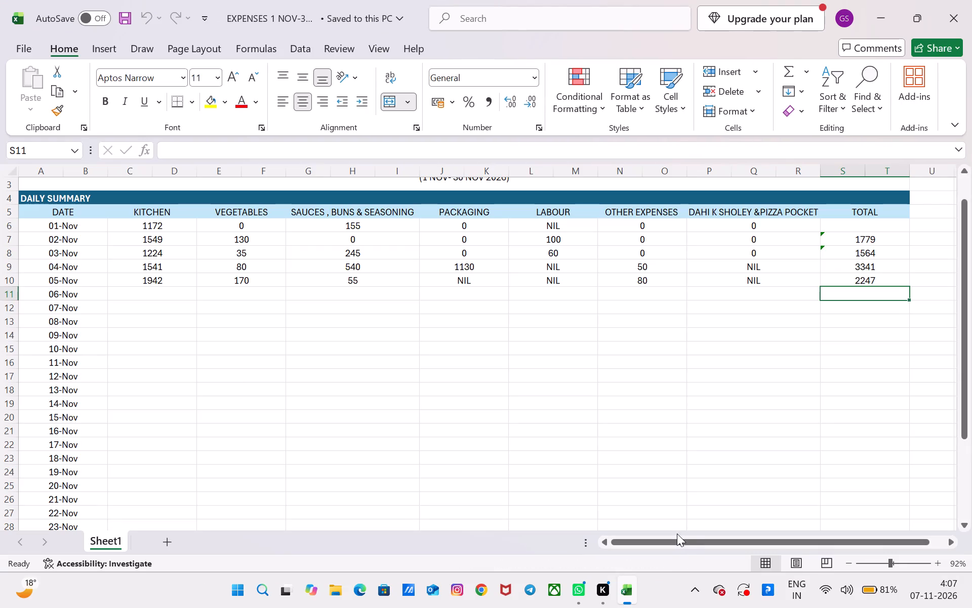
Extend the EXPENSES title row's dark blue fill across T1:Z1 by merging those cells and unmerging them again.
{"action": "left_click_drag", "start_coordinate": [667, 542], "coordinate": [695, 542]}
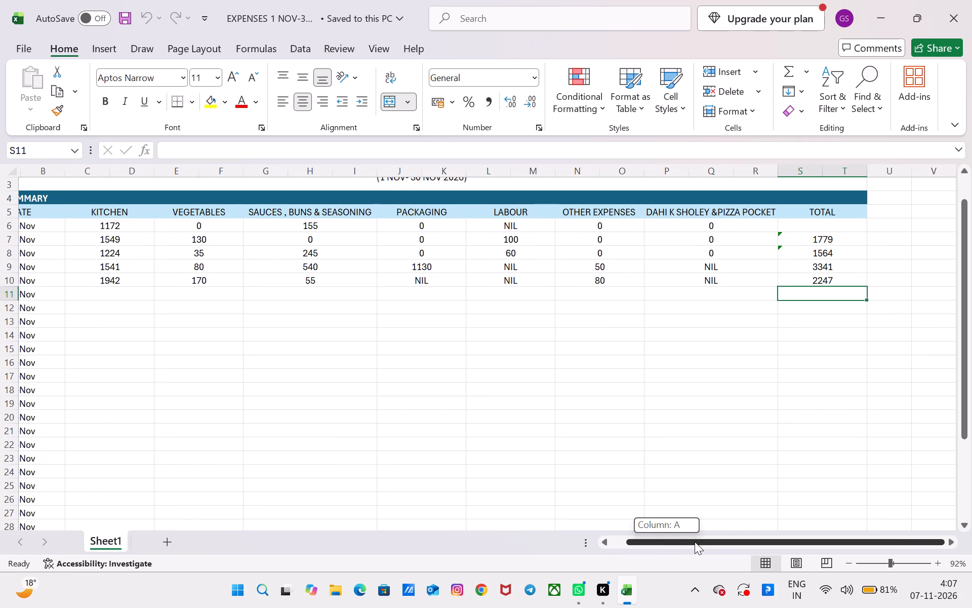
{"action": "left_click_drag", "start_coordinate": [695, 542], "coordinate": [708, 550]}
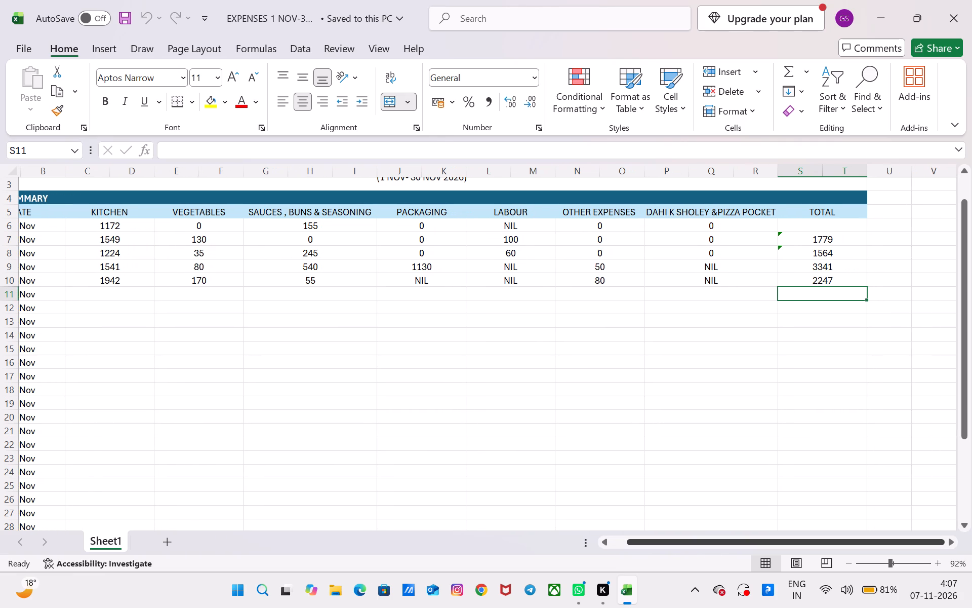
{"action": "scroll", "coordinate": [781, 227], "scroll_direction": "up", "scroll_amount": 2}
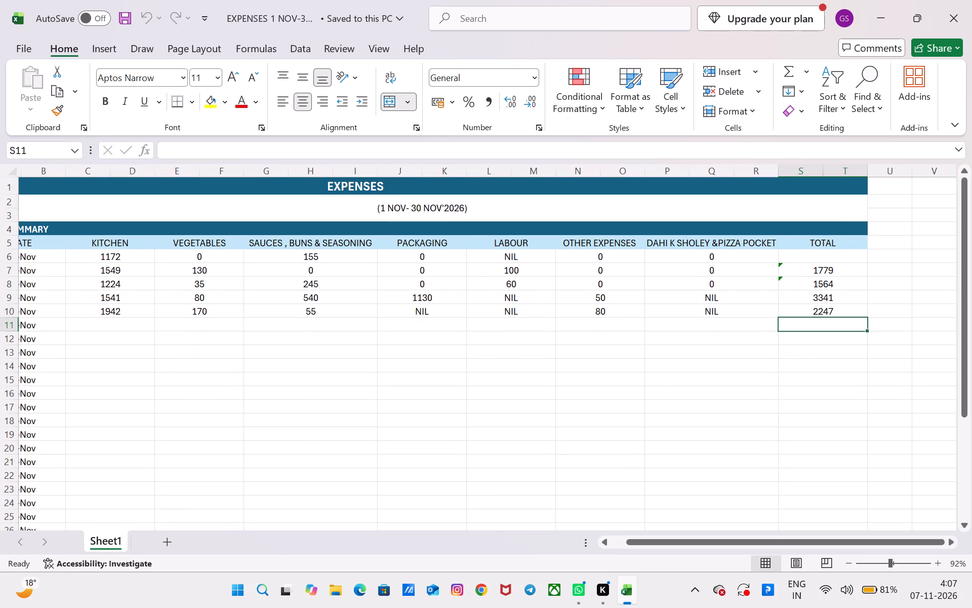
{"action": "left_click_drag", "start_coordinate": [842, 191], "coordinate": [915, 185]}
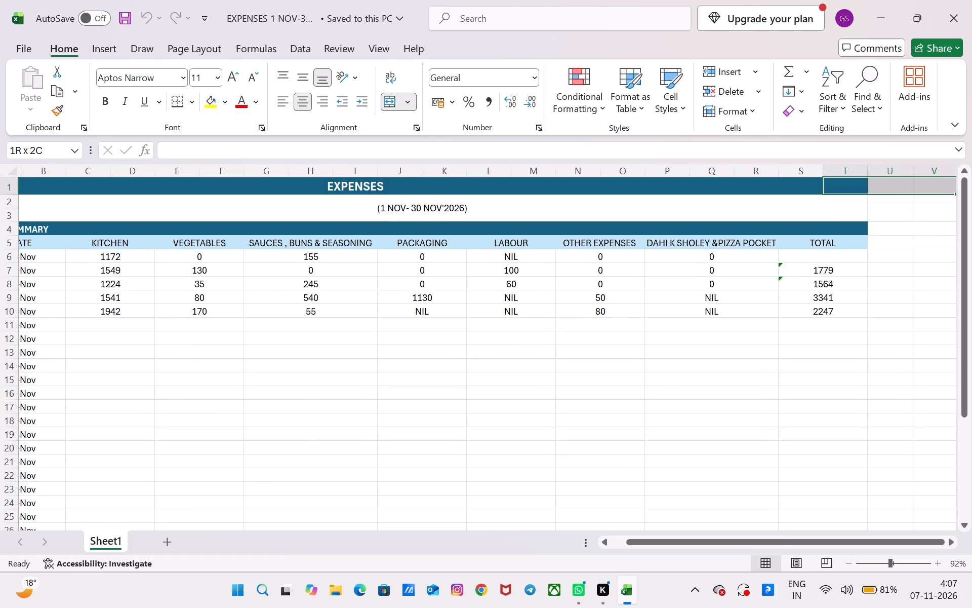
{"action": "left_click_drag", "start_coordinate": [915, 185], "coordinate": [943, 185]}
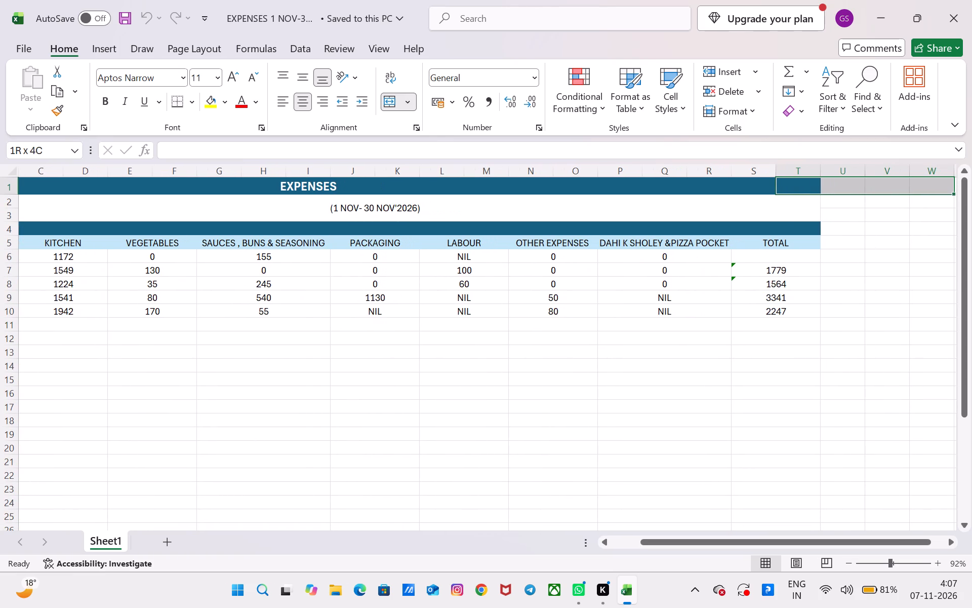
{"action": "left_click_drag", "start_coordinate": [943, 185], "coordinate": [456, 186]}
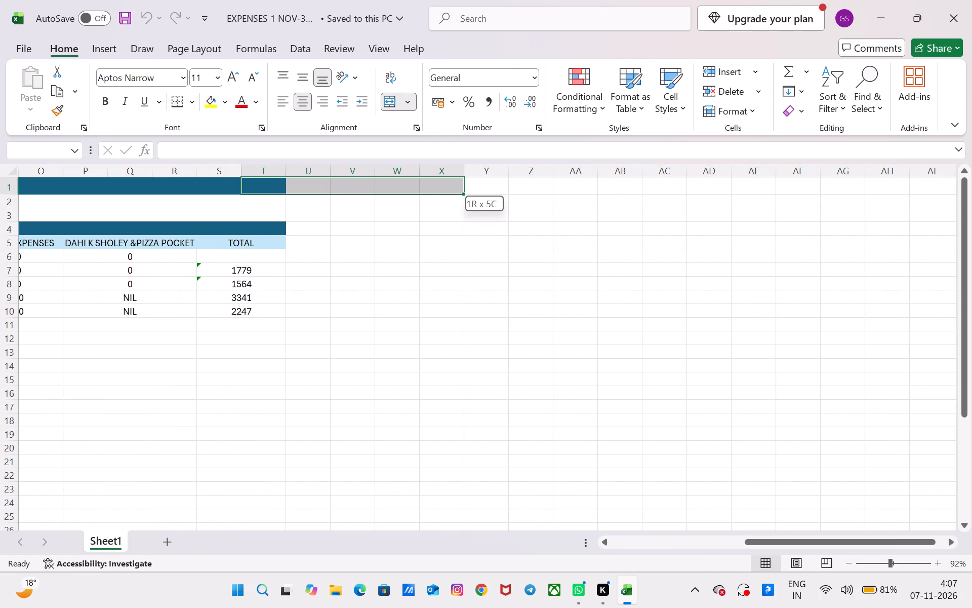
{"action": "left_click_drag", "start_coordinate": [456, 186], "coordinate": [502, 178]}
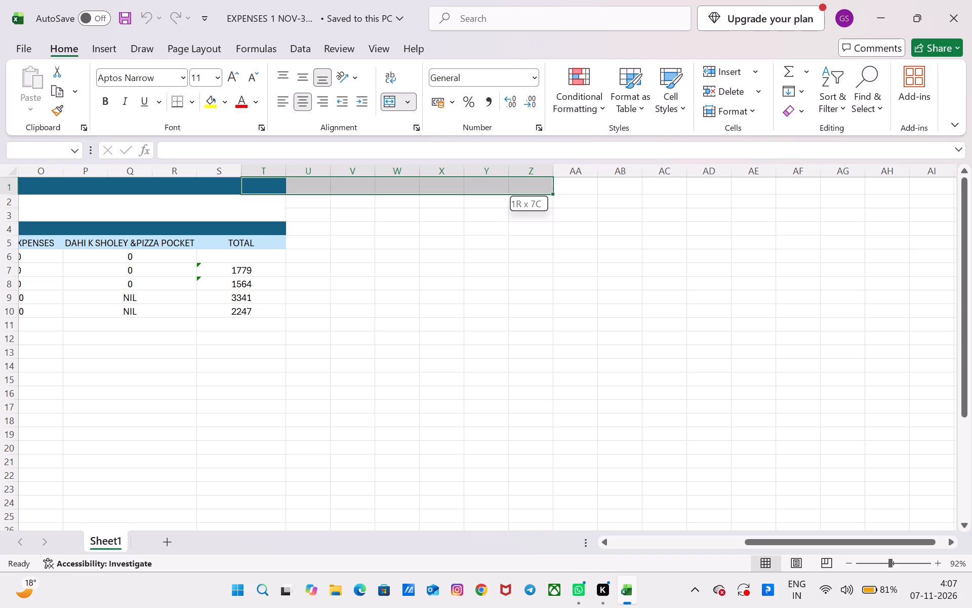
{"action": "left_click_drag", "start_coordinate": [502, 178], "coordinate": [505, 175]}
{"action": "left_click_drag", "start_coordinate": [505, 175], "coordinate": [510, 179]}
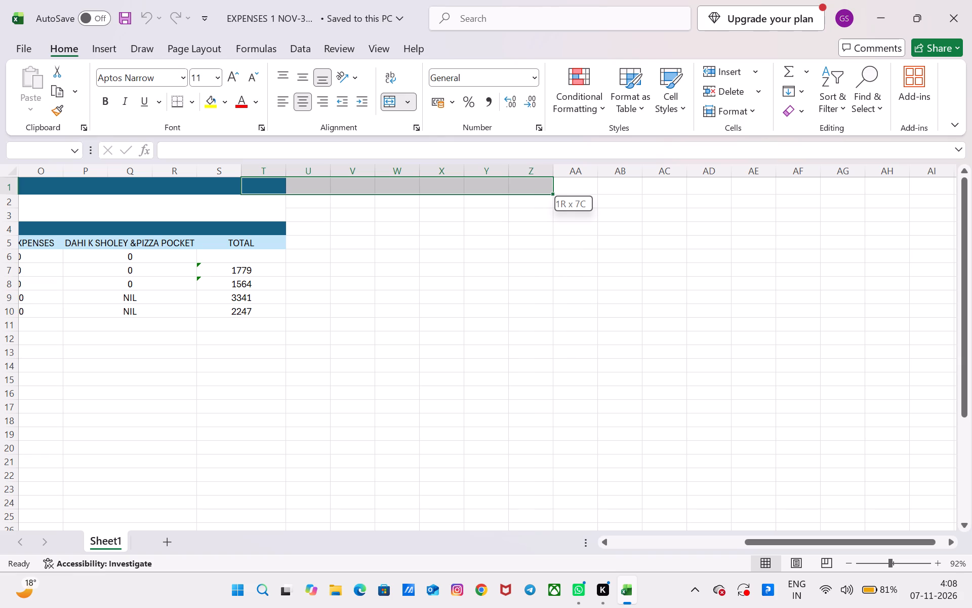
{"action": "left_click_drag", "start_coordinate": [510, 179], "coordinate": [514, 178]}
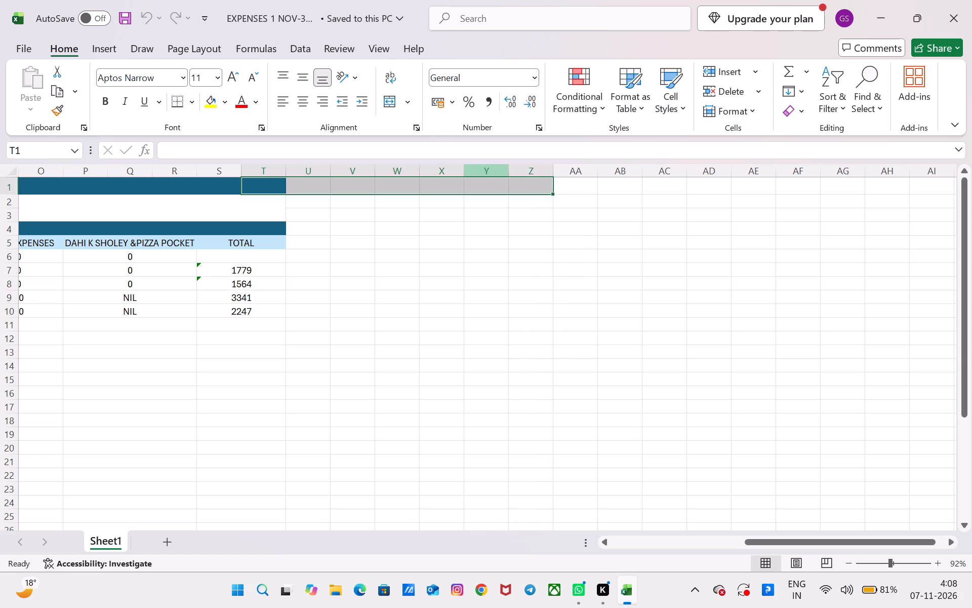
{"action": "left_click", "coordinate": [387, 97]}
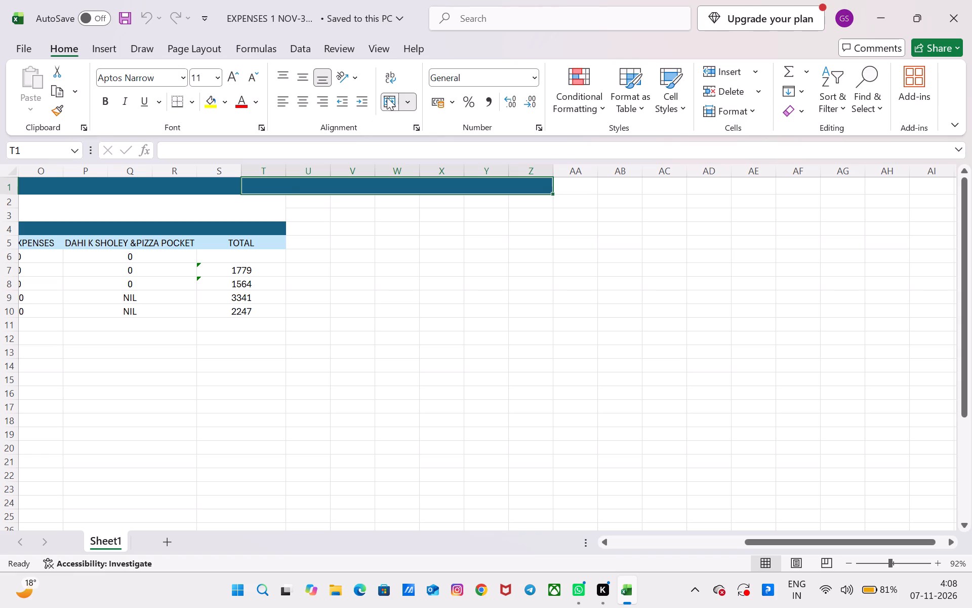
{"action": "left_click", "coordinate": [387, 97]}
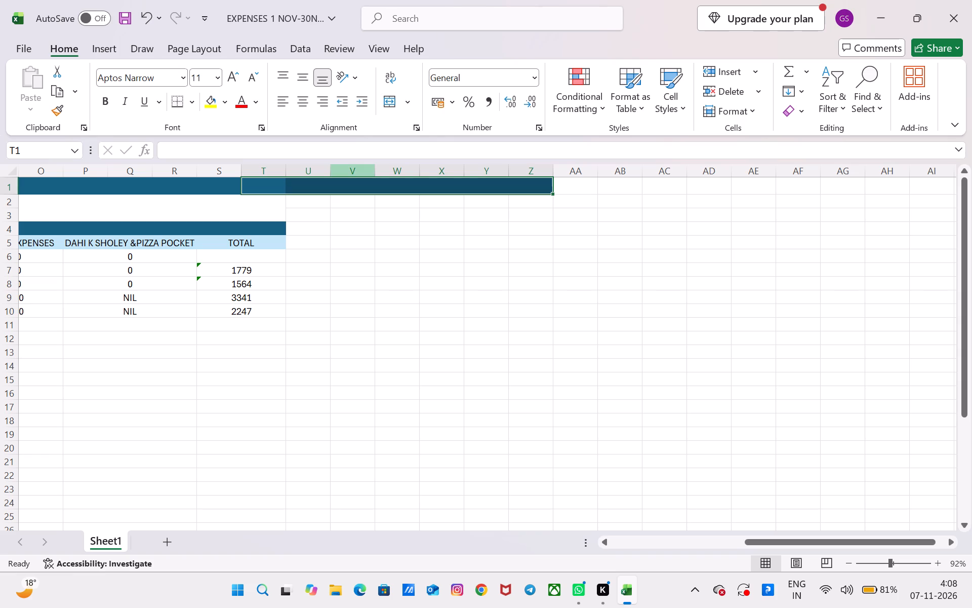
Re-merge and center the "(1 NOV- 30 NOV'2026)" date range heading across A2:Z3.
{"action": "left_click", "coordinate": [263, 215]}
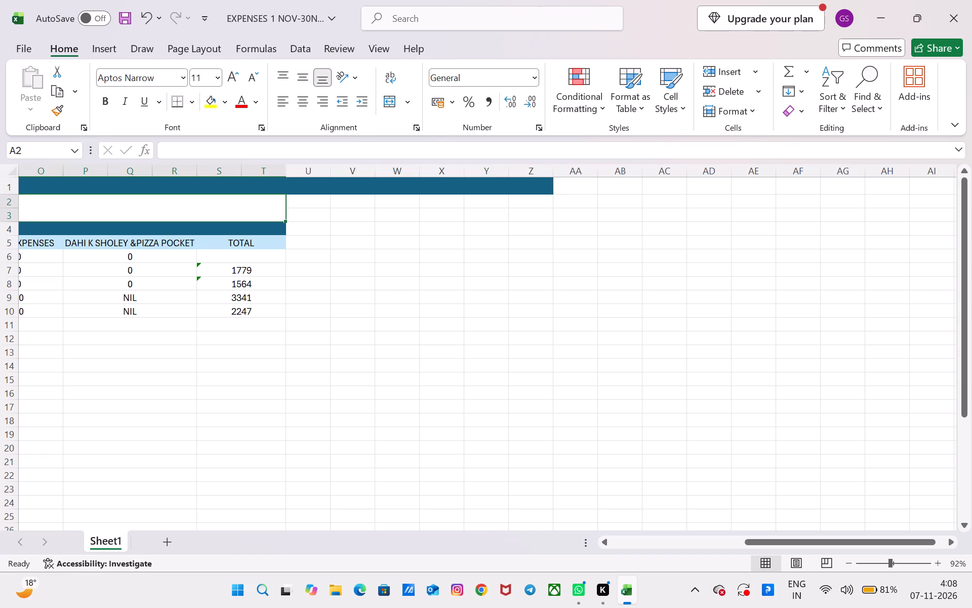
{"action": "left_click_drag", "start_coordinate": [271, 208], "coordinate": [489, 211]}
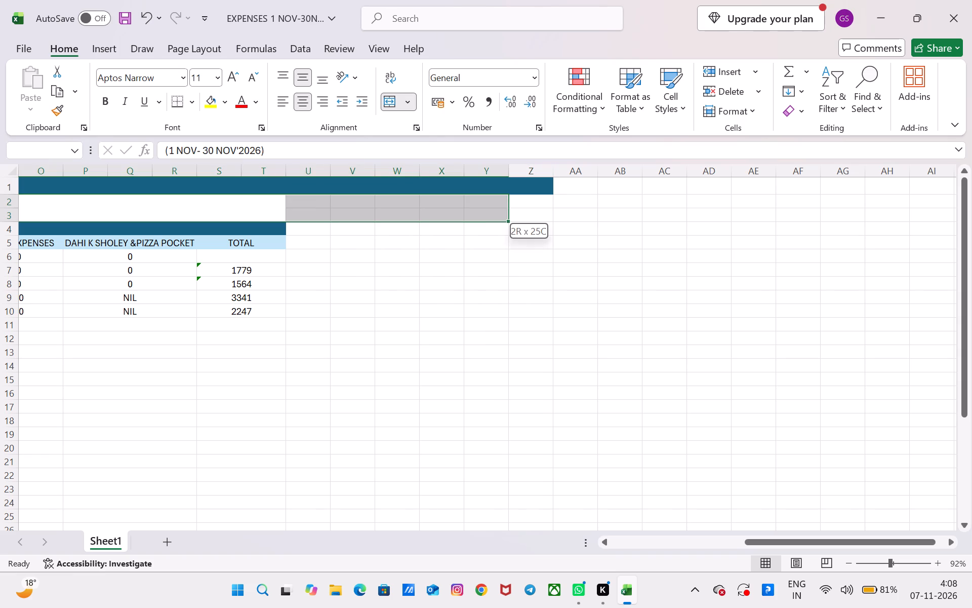
{"action": "left_click_drag", "start_coordinate": [489, 211], "coordinate": [506, 211]}
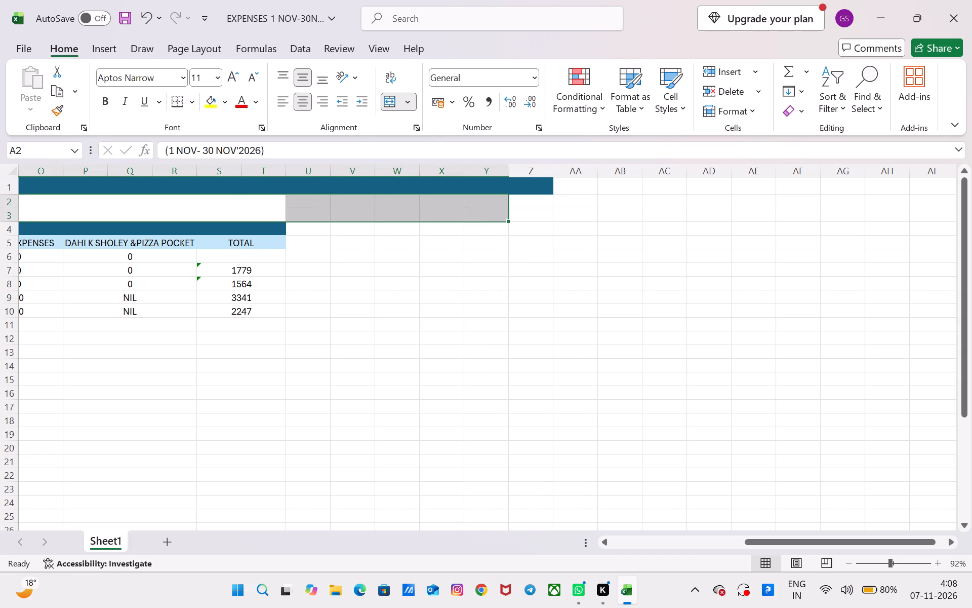
{"action": "left_click", "coordinate": [355, 241]}
{"action": "left_click_drag", "start_coordinate": [269, 206], "coordinate": [503, 216]}
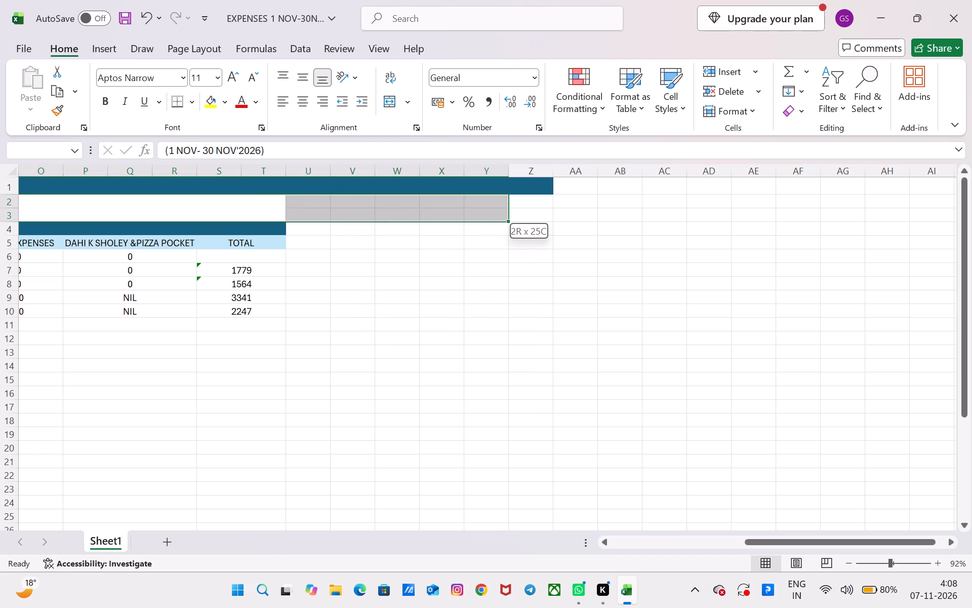
{"action": "left_click_drag", "start_coordinate": [503, 216], "coordinate": [511, 213]}
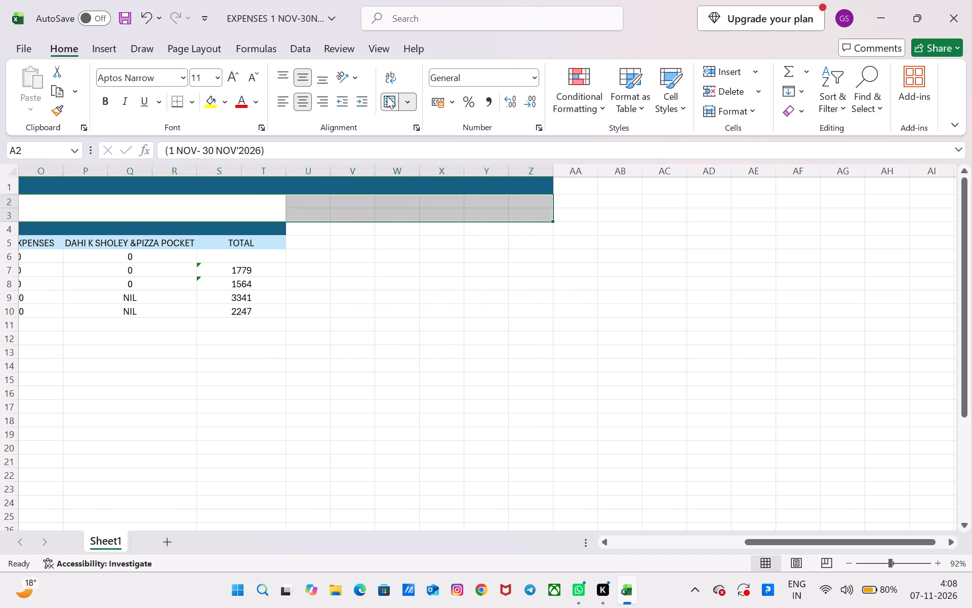
{"action": "left_click", "coordinate": [387, 96]}
{"action": "left_click", "coordinate": [387, 96]}
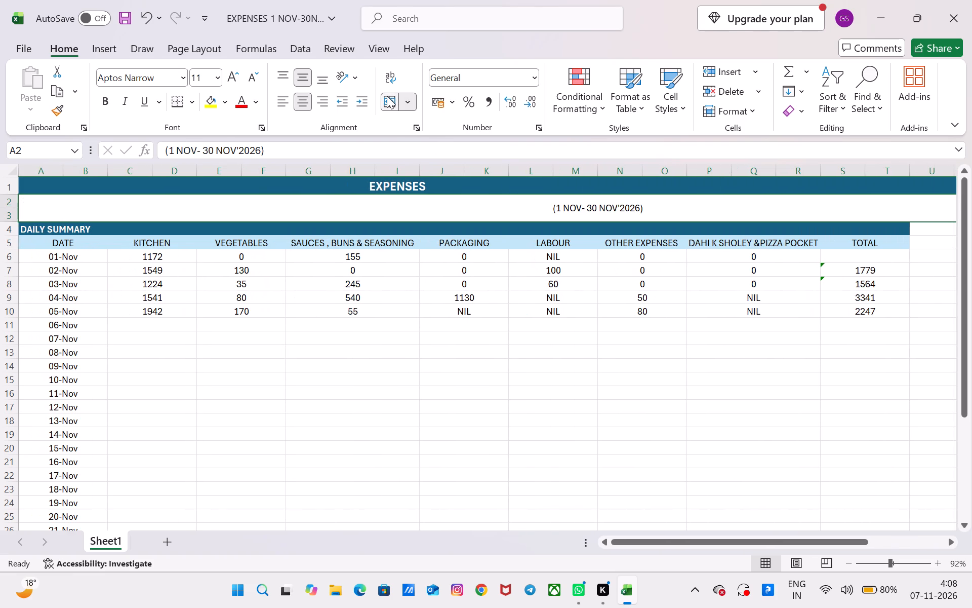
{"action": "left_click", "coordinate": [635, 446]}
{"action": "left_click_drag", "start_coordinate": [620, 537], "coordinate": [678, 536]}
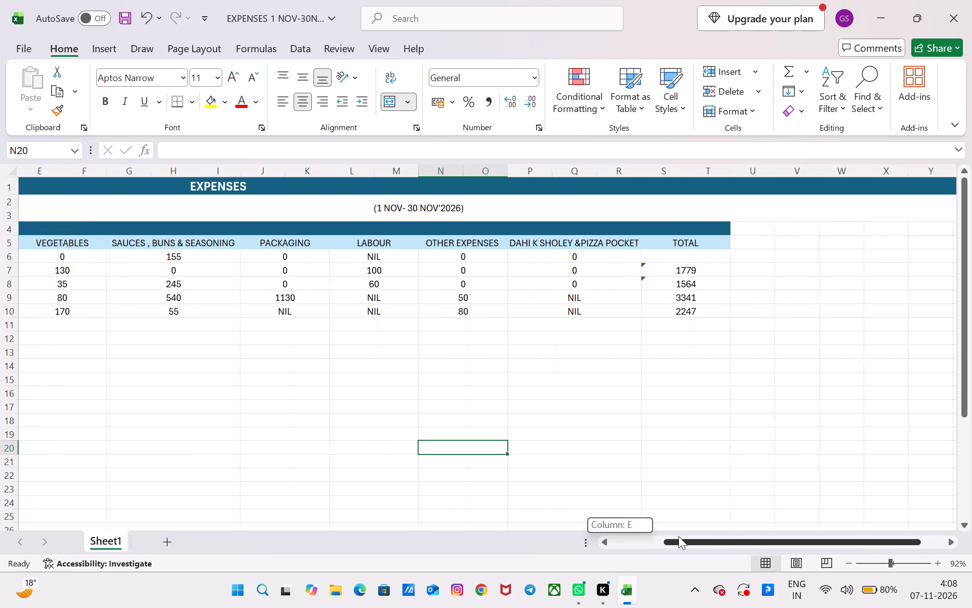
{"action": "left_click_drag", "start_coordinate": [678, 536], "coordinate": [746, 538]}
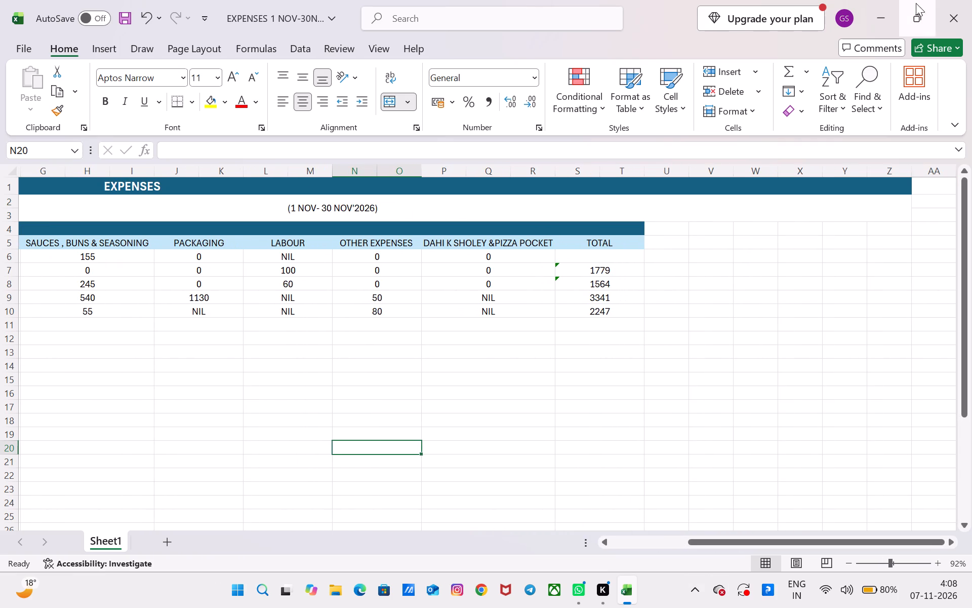
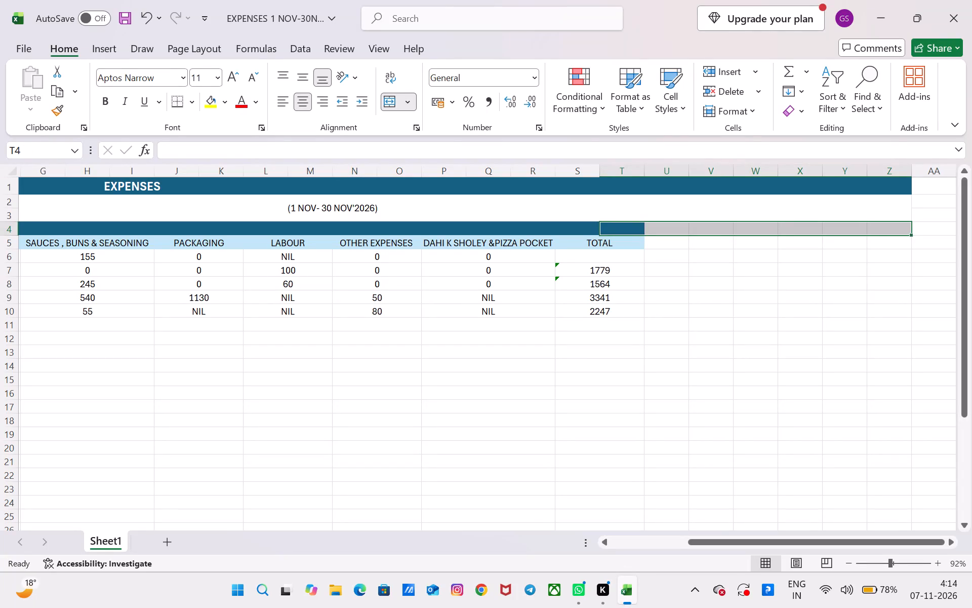
Merge and center T4:Z4 to extend the dark blue band in row 4 out to column Z.
{"action": "left_click", "coordinate": [385, 101]}
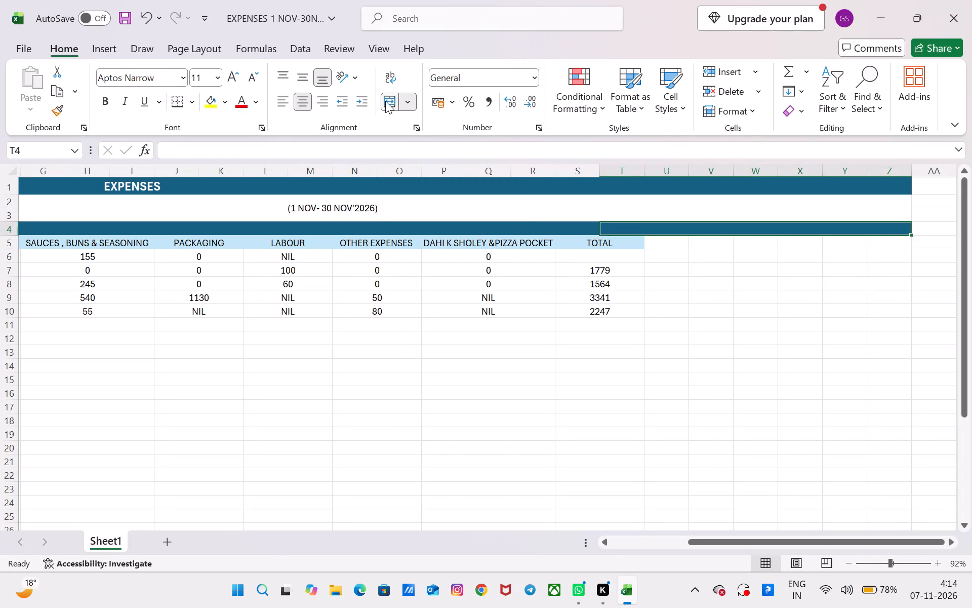
Select the TOTAL header together with the blank cells beside it in row 5, covering S5:Z5.
{"action": "left_click", "coordinate": [667, 244]}
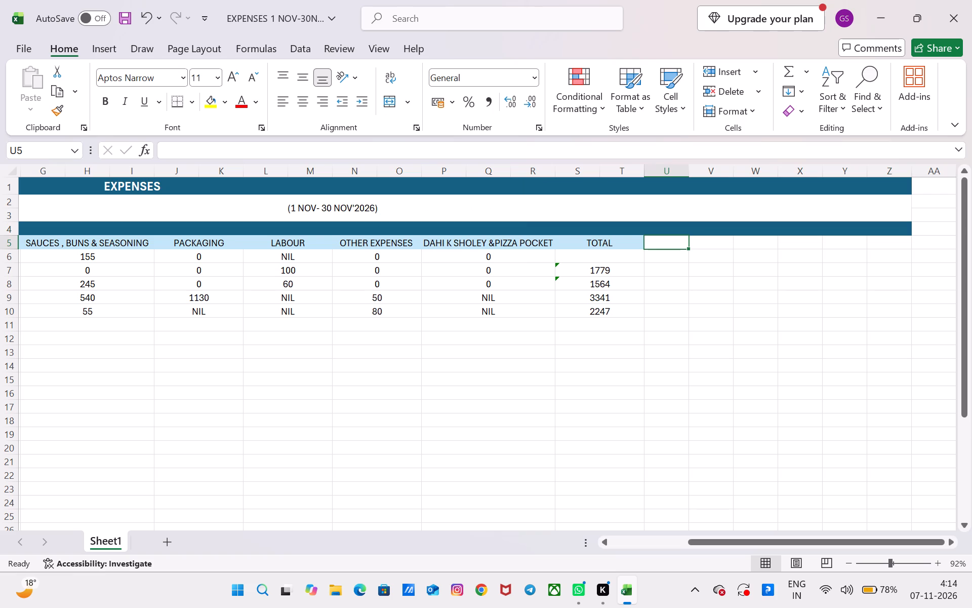
{"action": "left_click_drag", "start_coordinate": [627, 243], "coordinate": [798, 246]}
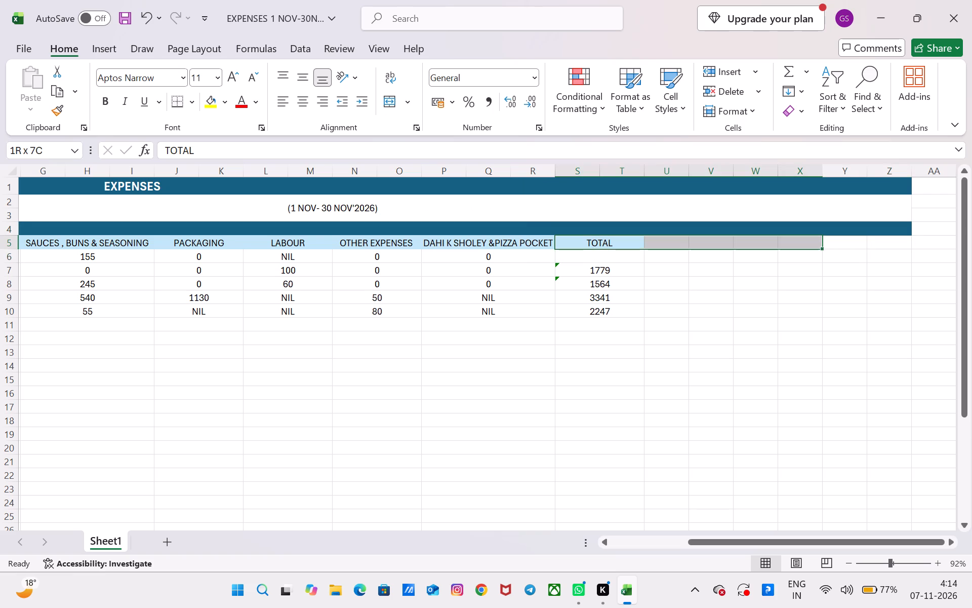
{"action": "left_click_drag", "start_coordinate": [798, 246], "coordinate": [819, 243]}
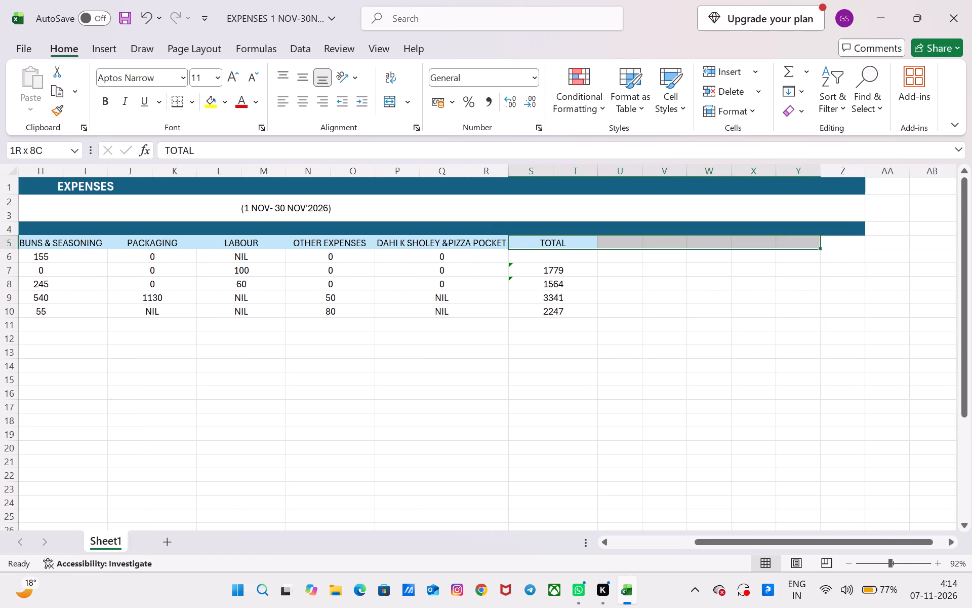
{"action": "left_click_drag", "start_coordinate": [819, 243], "coordinate": [830, 241]}
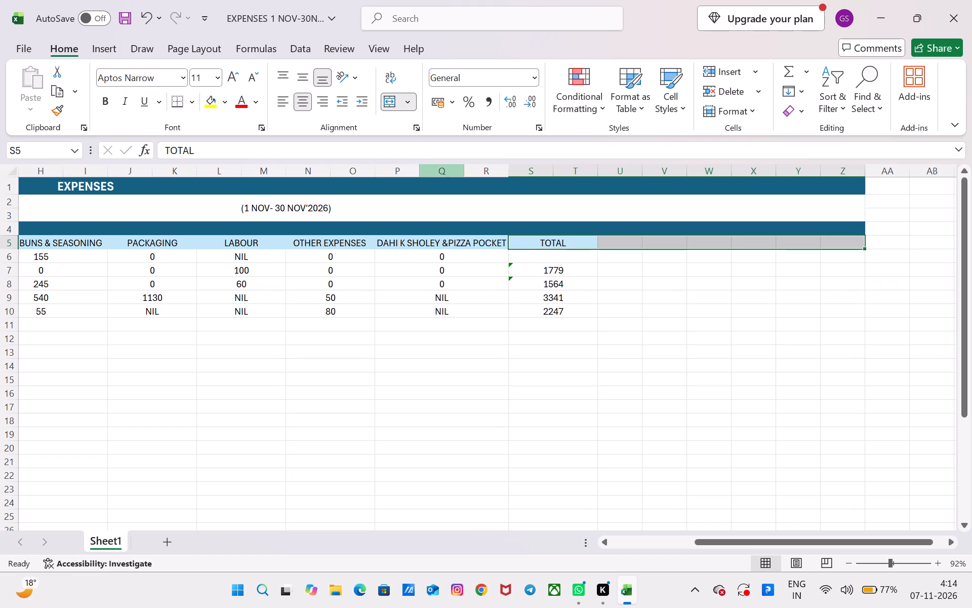
Fill S5:Z5 with the same light blue theme colour as the rest of the column header row.
{"action": "left_click", "coordinate": [223, 97]}
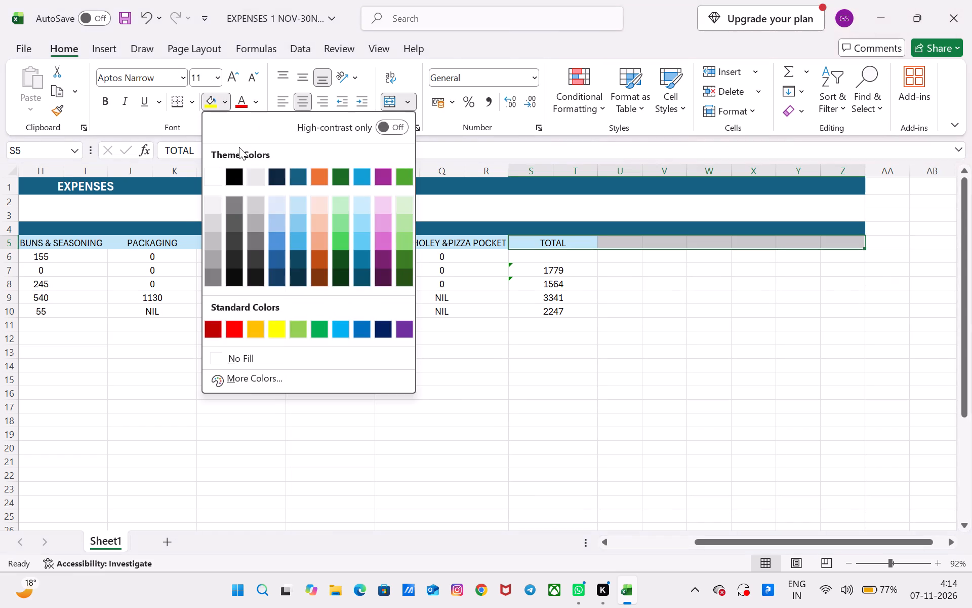
{"action": "left_click", "coordinate": [291, 200]}
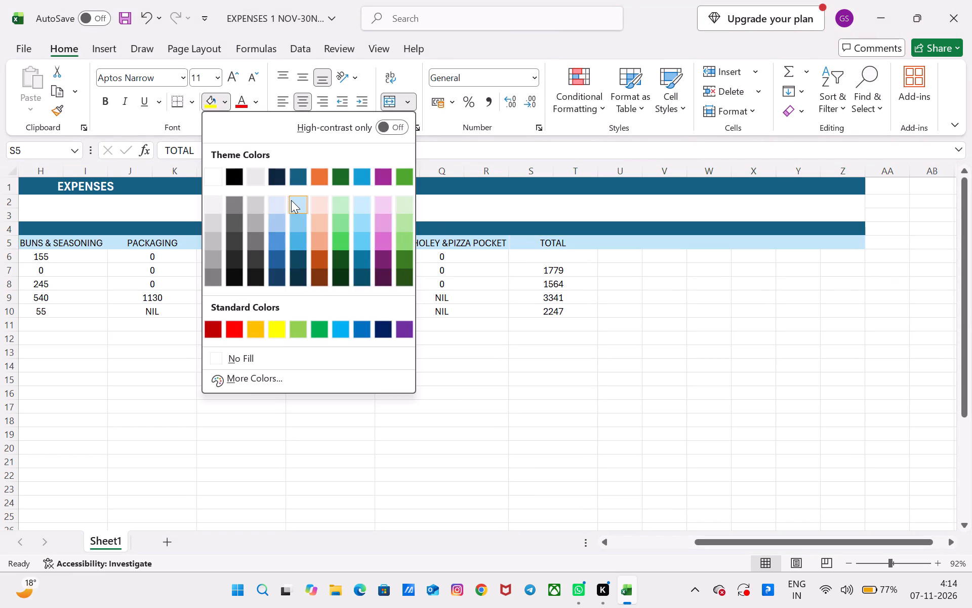
{"action": "left_click", "coordinate": [602, 266]}
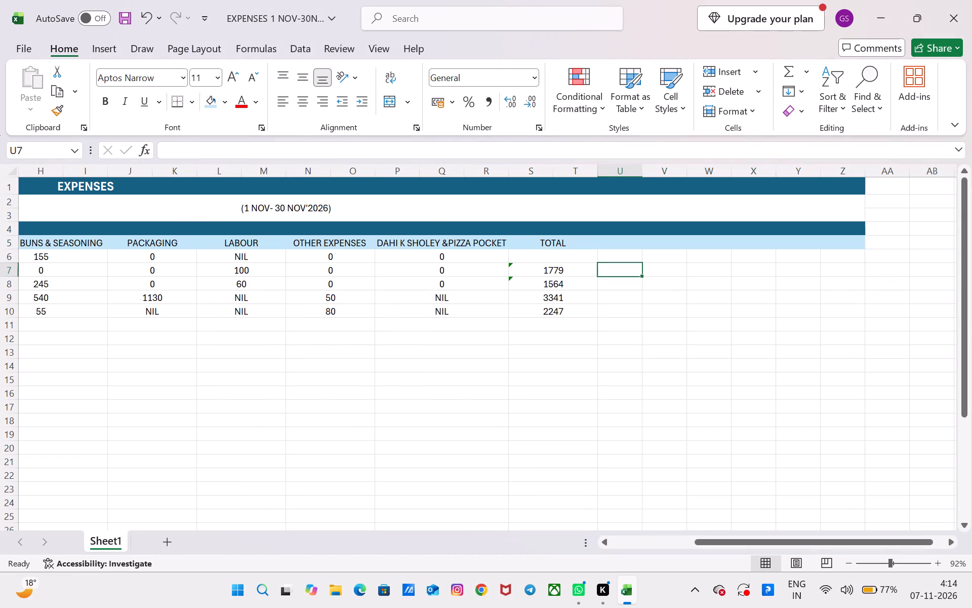
{"action": "left_click_drag", "start_coordinate": [615, 244], "coordinate": [656, 248]}
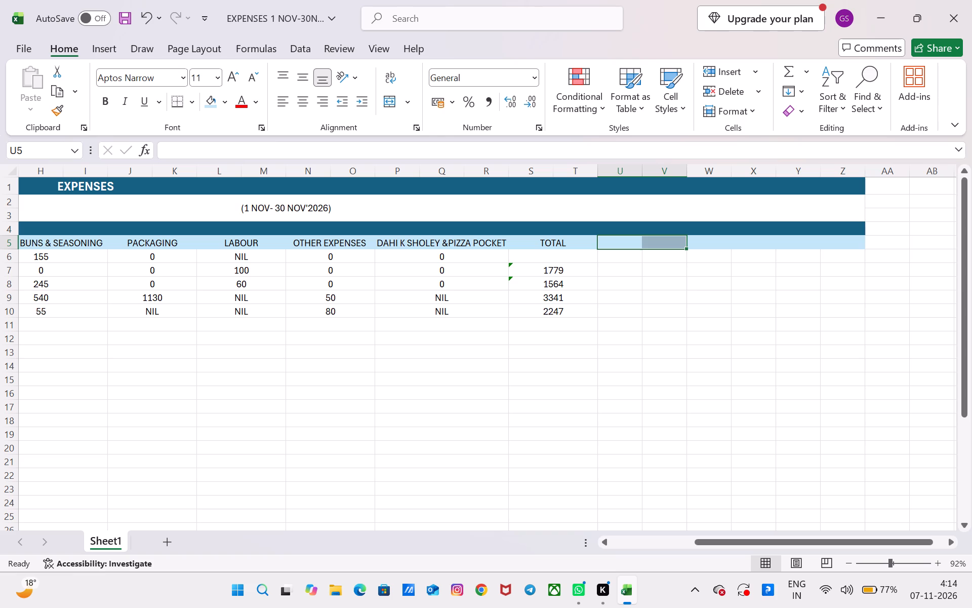
{"action": "left_click", "coordinate": [384, 100]}
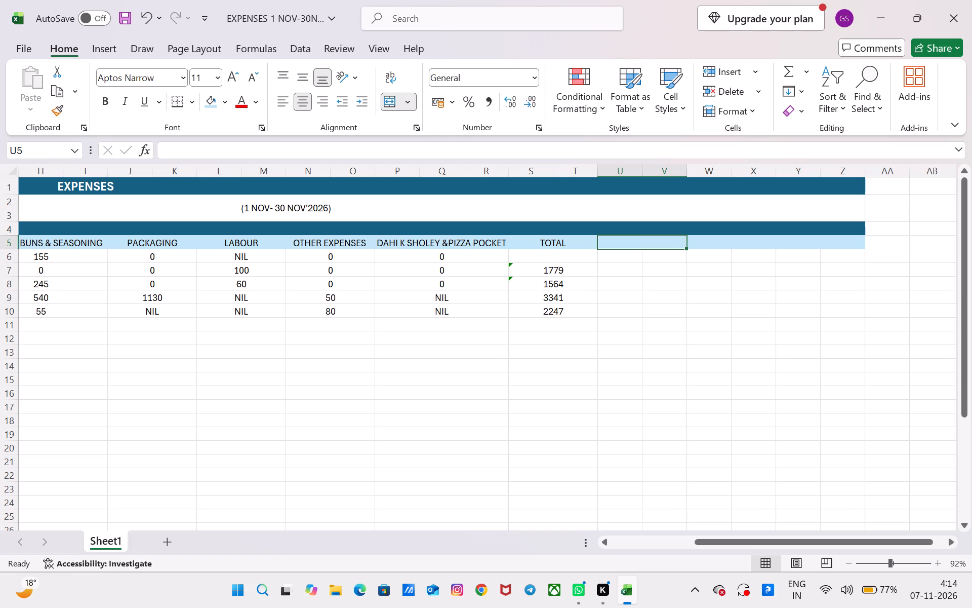
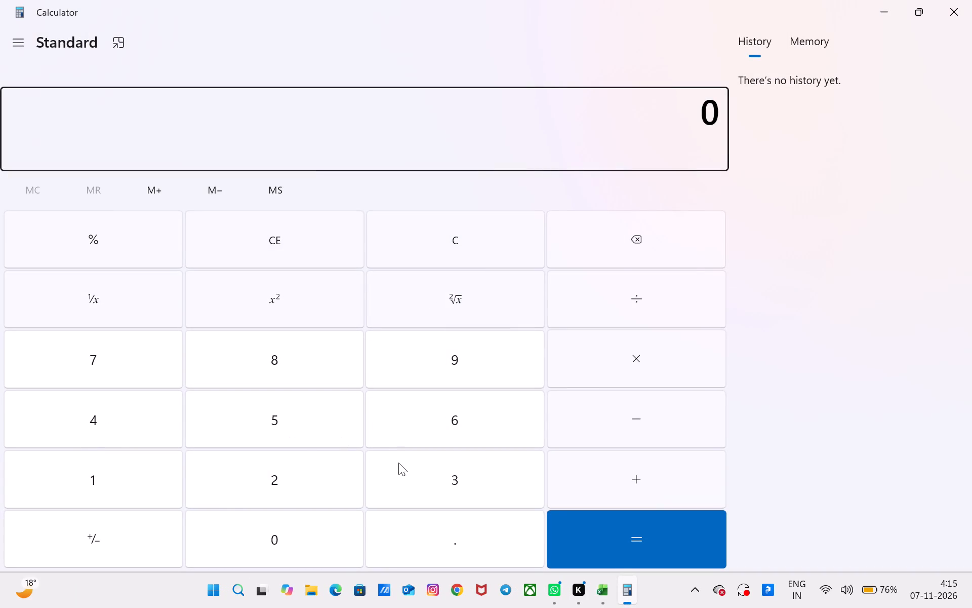
{"action": "left_click", "coordinate": [401, 465]}
{"action": "left_click", "coordinate": [320, 411]}
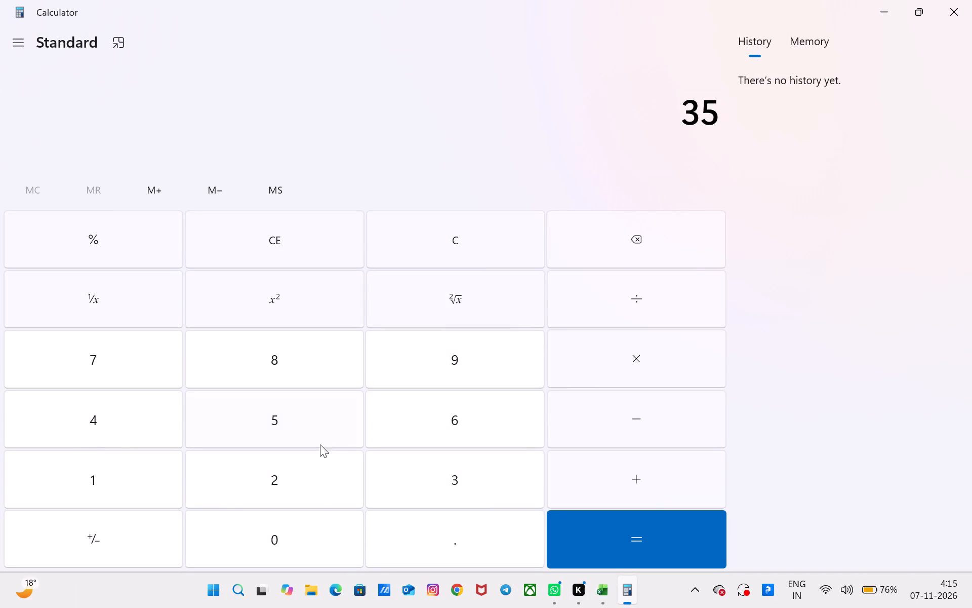
{"action": "left_click", "coordinate": [302, 535]}
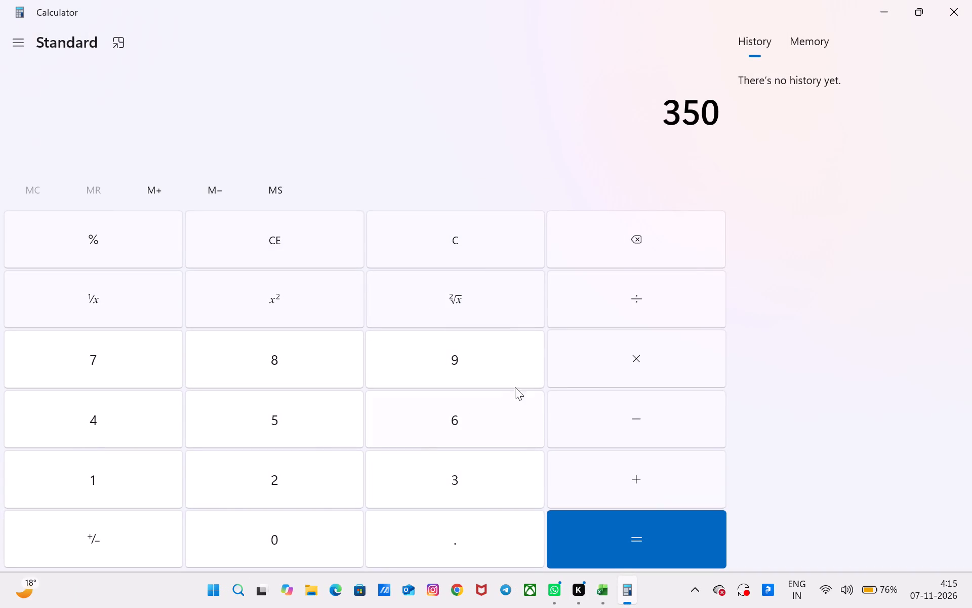
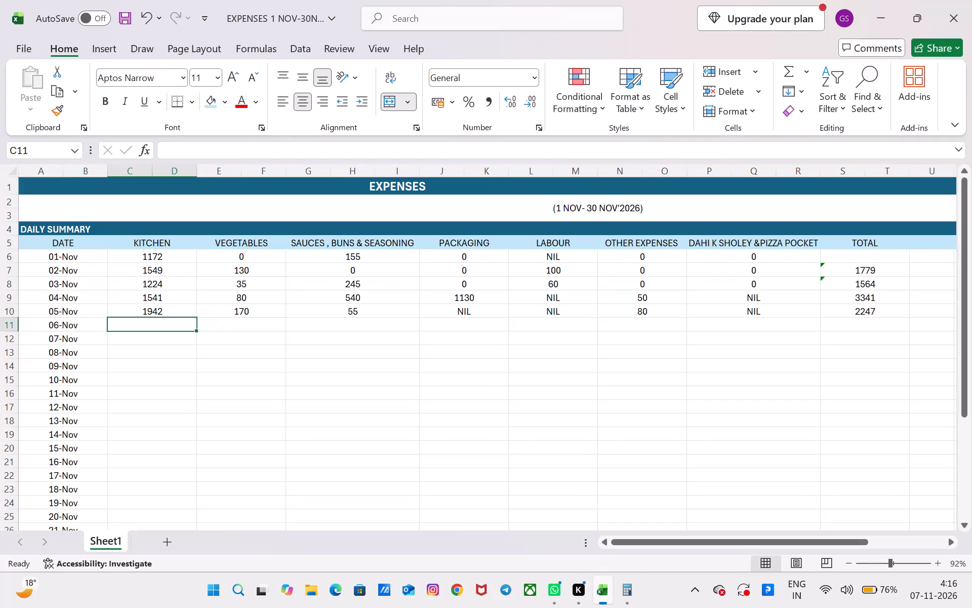
In the 06-Nov row of the daily summary, enter 2022 under KITCHEN and NIL under VEGETABLES.
{"action": "left_click", "coordinate": [215, 157]}
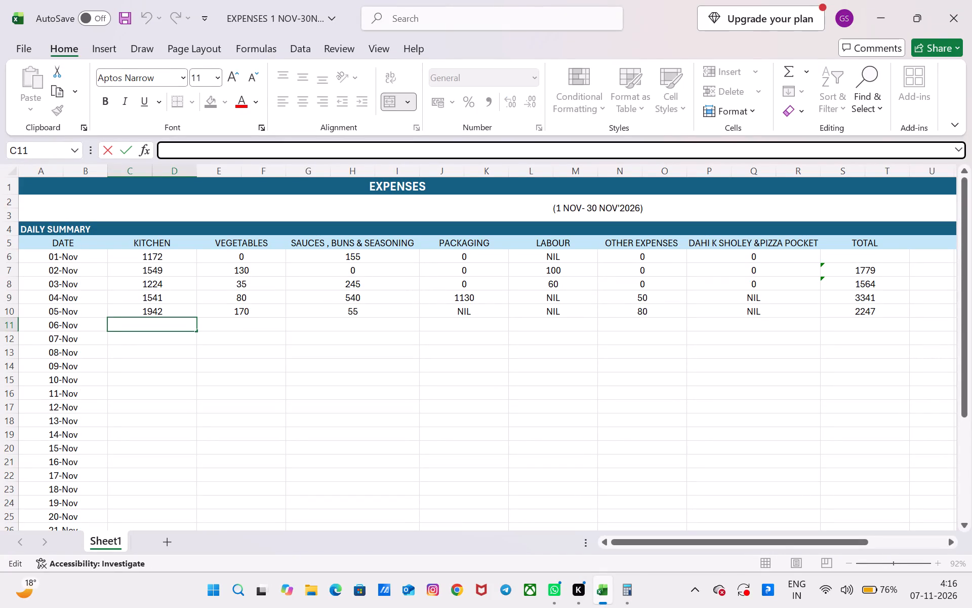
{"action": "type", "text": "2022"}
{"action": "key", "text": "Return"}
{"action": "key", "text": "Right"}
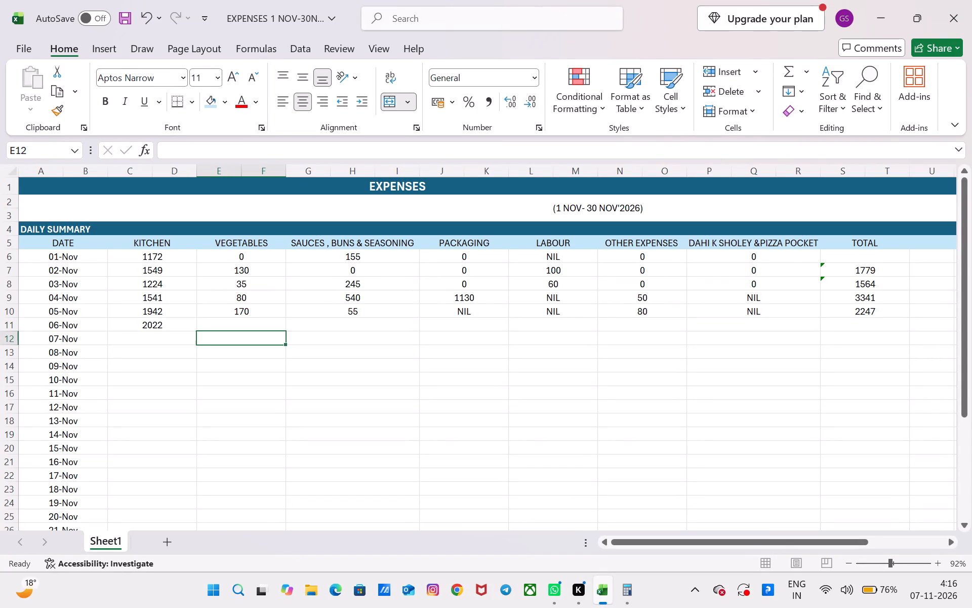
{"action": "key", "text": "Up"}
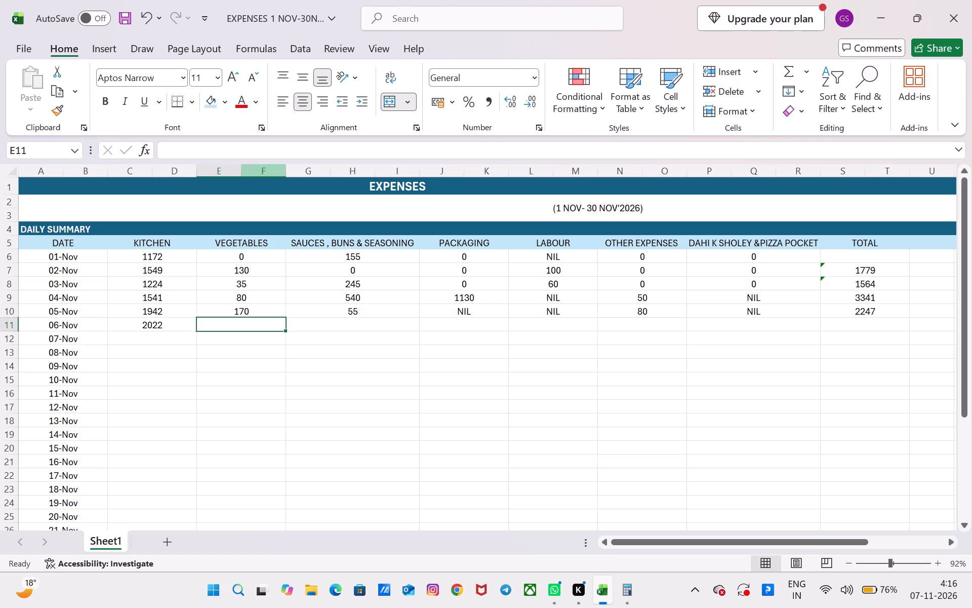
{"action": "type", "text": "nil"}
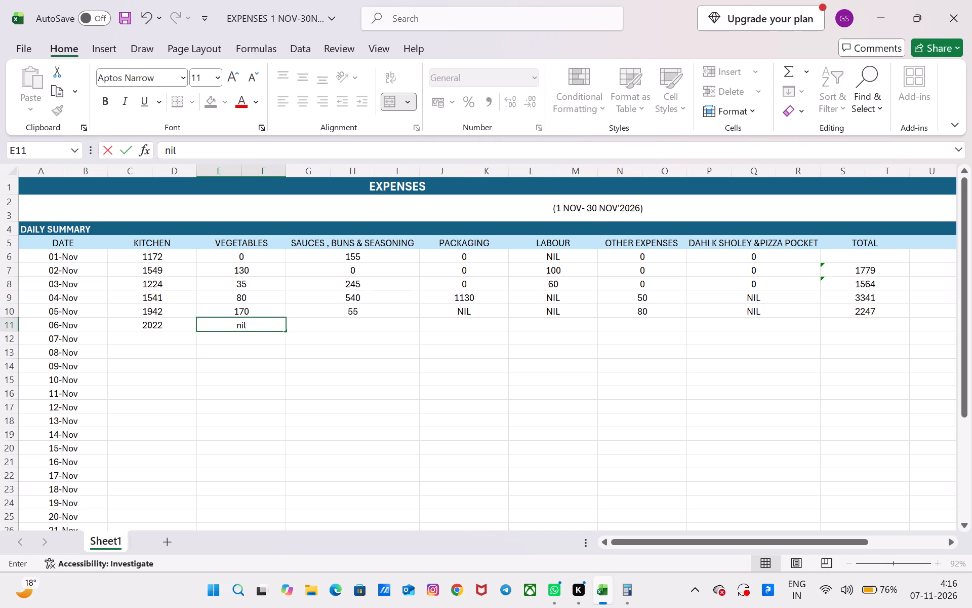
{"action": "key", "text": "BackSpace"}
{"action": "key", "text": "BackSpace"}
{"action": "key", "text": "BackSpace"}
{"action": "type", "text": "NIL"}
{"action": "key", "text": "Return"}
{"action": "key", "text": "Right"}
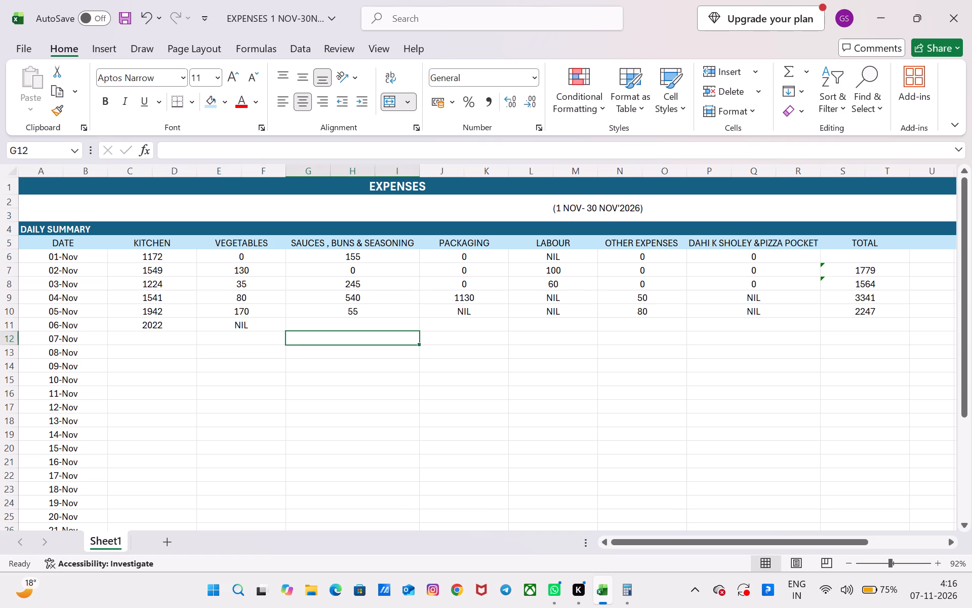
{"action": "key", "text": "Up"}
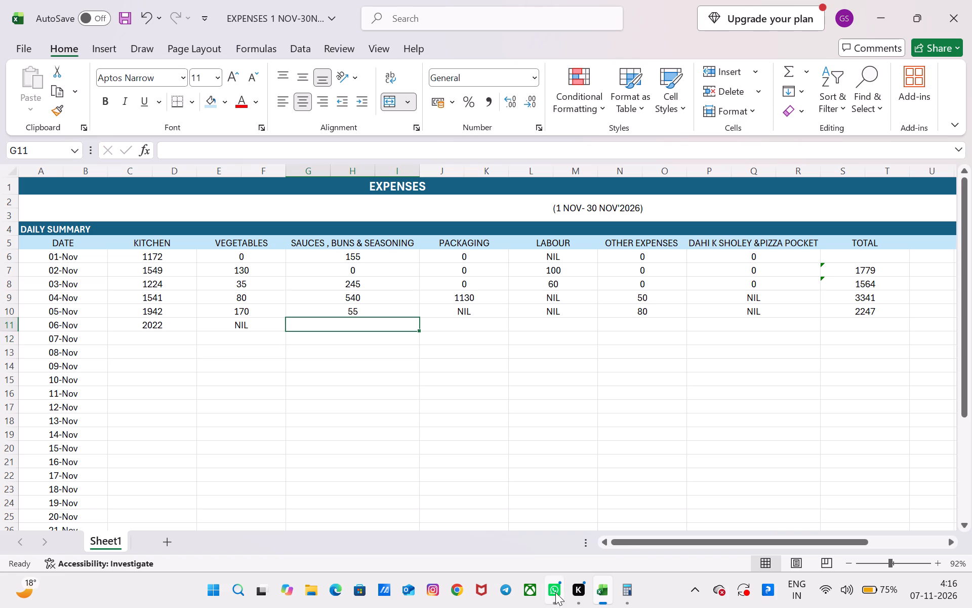
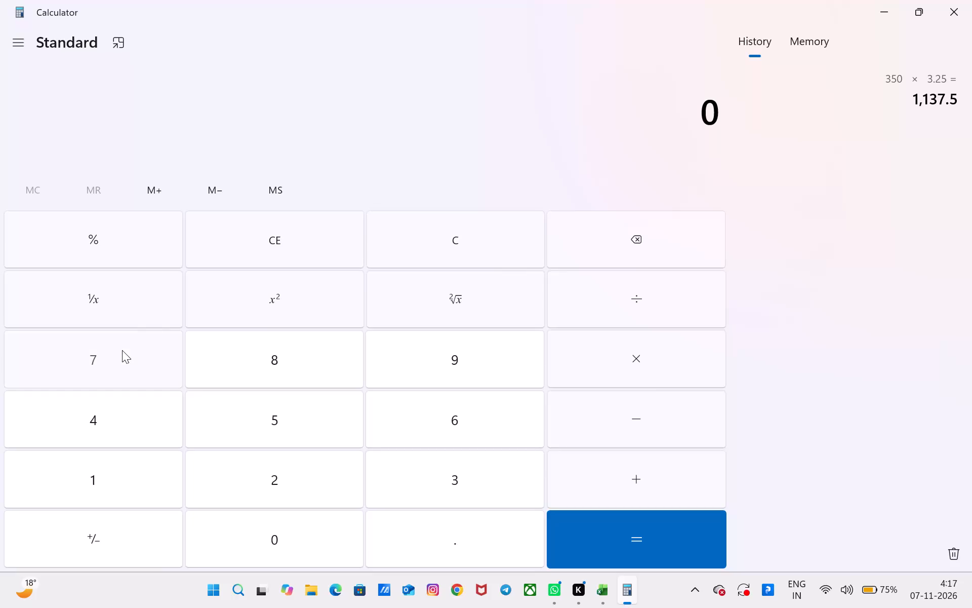
Calculate the sum of 780 and 170, completing the first number from the 7 already entered.
{"action": "left_click", "coordinate": [237, 376]}
{"action": "left_click", "coordinate": [258, 528]}
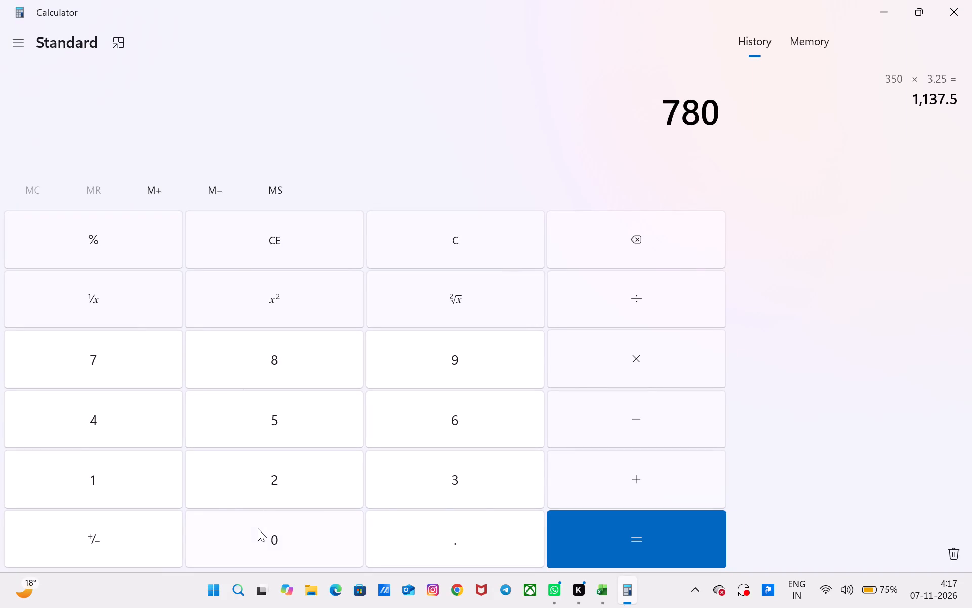
{"action": "left_click", "coordinate": [572, 489]}
{"action": "left_click", "coordinate": [132, 477]}
{"action": "left_click", "coordinate": [125, 368]}
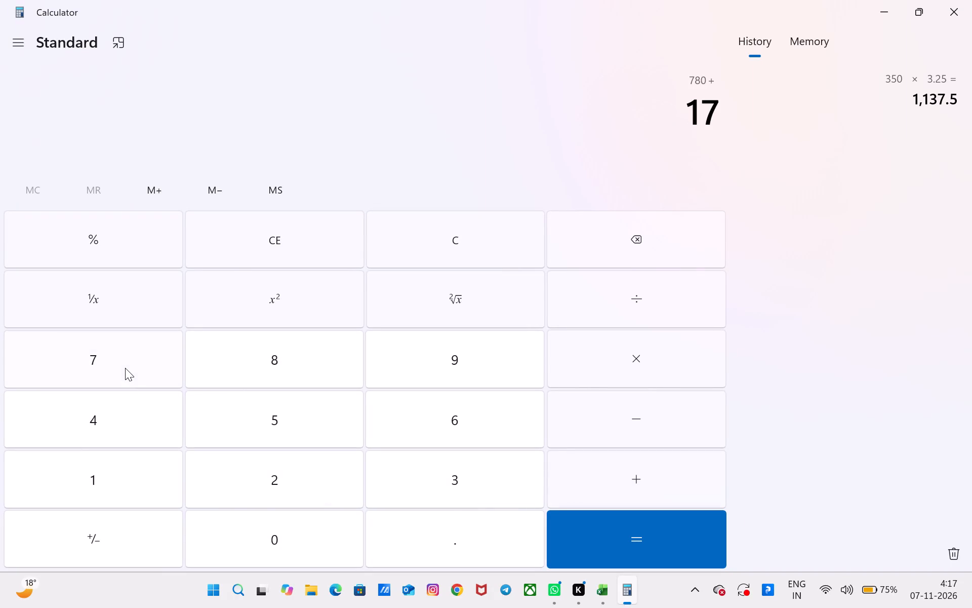
{"action": "left_click", "coordinate": [254, 533]}
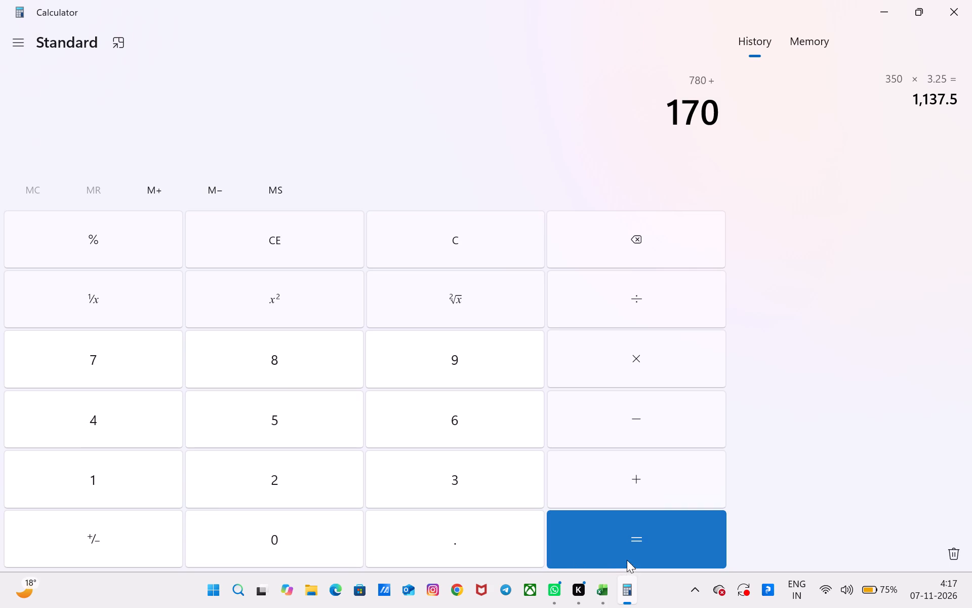
{"action": "left_click", "coordinate": [622, 545]}
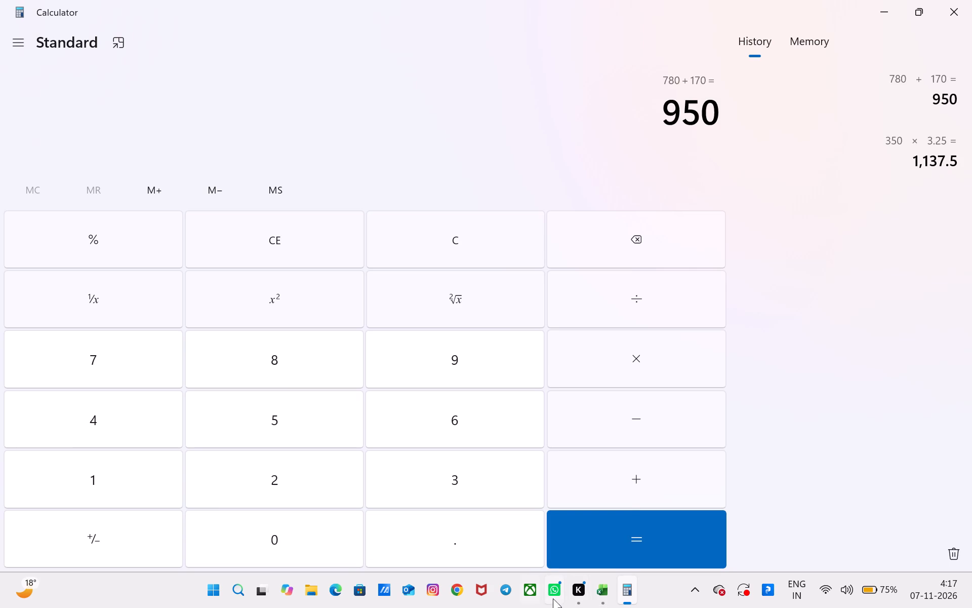
Switch back to the Excel expenses workbook and enter 950 under SAUCES, BUNS & SEASONING for 06-Nov.
{"action": "left_click", "coordinate": [598, 531]}
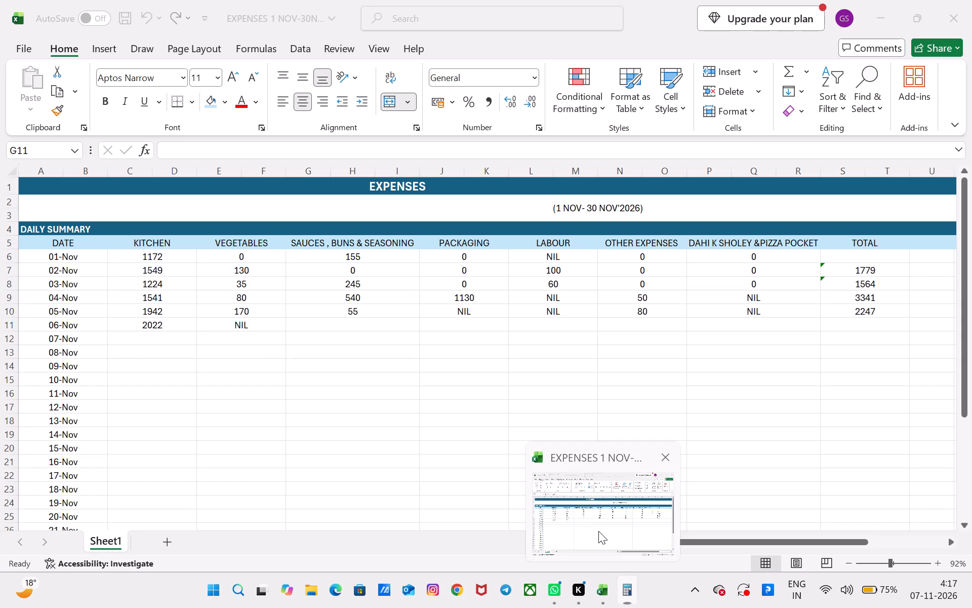
{"action": "type", "text": "950"}
{"action": "key", "text": "Right"}
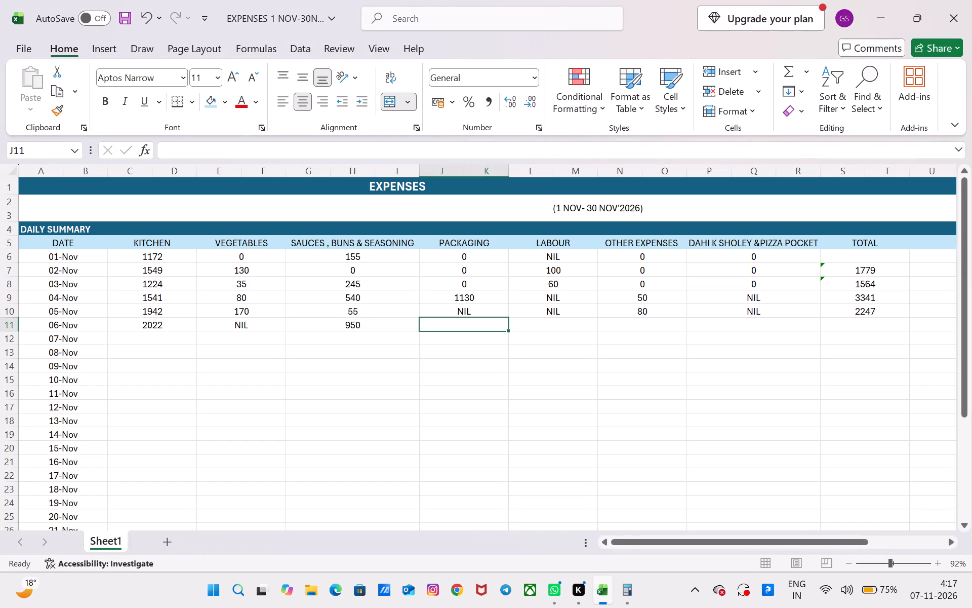
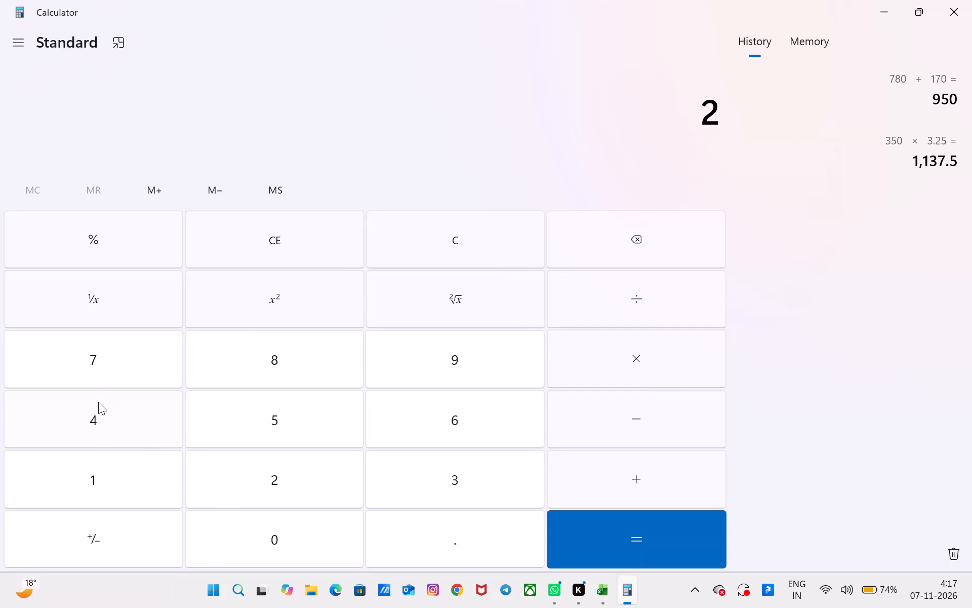
Add 240, 165, 100 and 15 as a running sum, completing the first number from the 2 already entered.
{"action": "left_click", "coordinate": [98, 402]}
{"action": "left_click", "coordinate": [210, 514]}
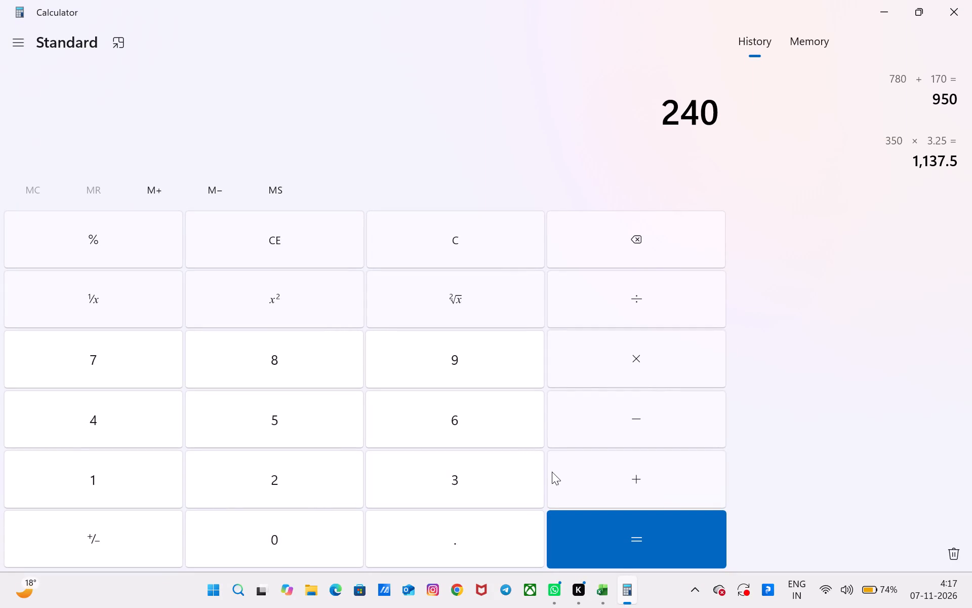
{"action": "left_click", "coordinate": [553, 471]}
{"action": "left_click", "coordinate": [156, 471]}
{"action": "left_click", "coordinate": [393, 428]}
{"action": "left_click", "coordinate": [298, 432]}
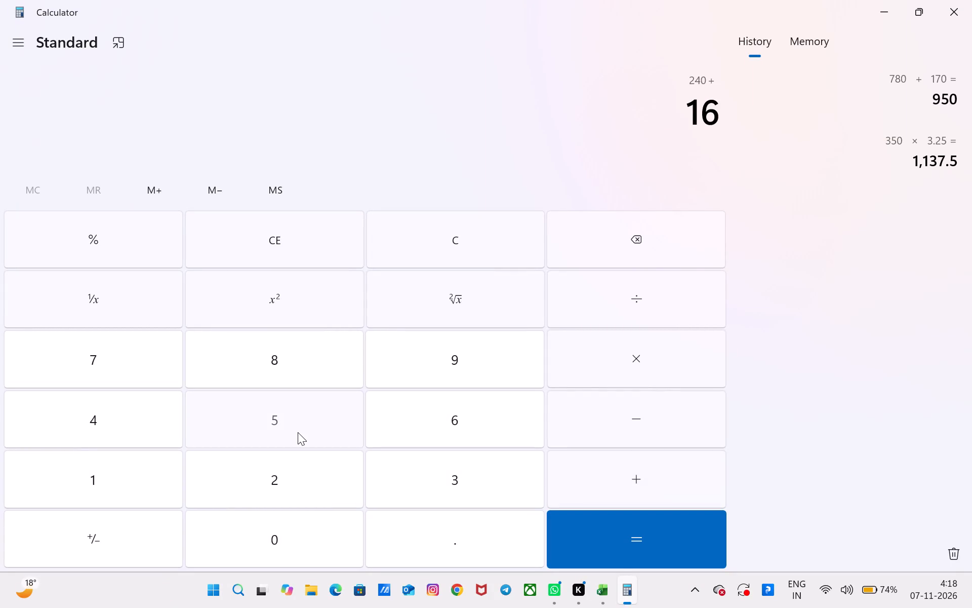
{"action": "left_click", "coordinate": [579, 477]}
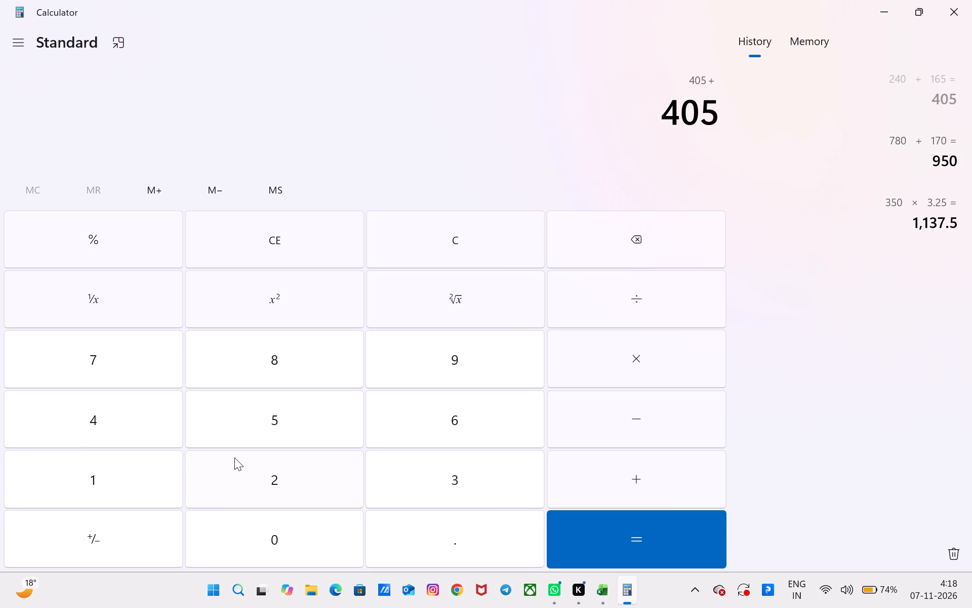
{"action": "left_click", "coordinate": [125, 485]}
{"action": "double_click", "coordinate": [266, 550]}
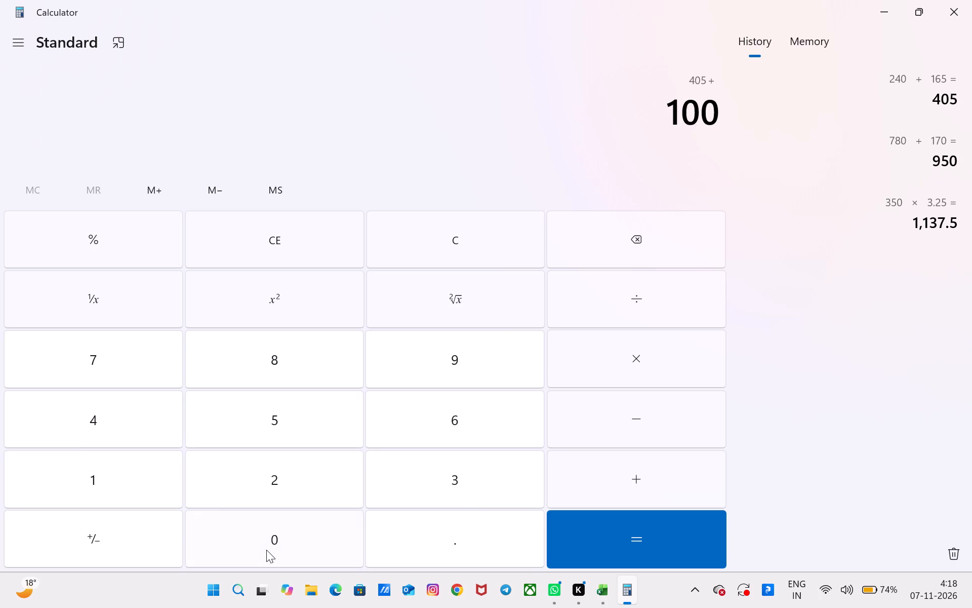
{"action": "left_click", "coordinate": [588, 472]}
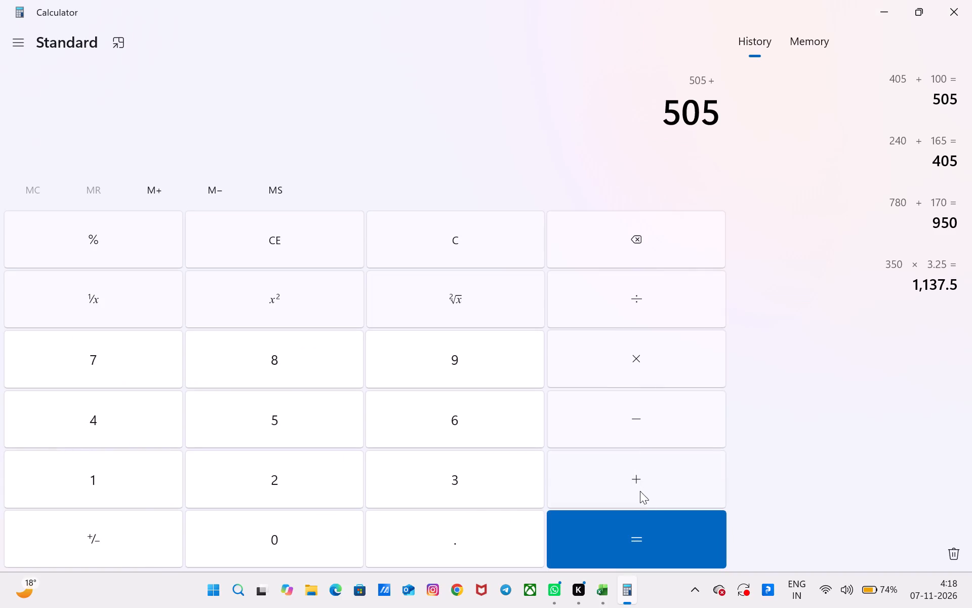
{"action": "left_click", "coordinate": [163, 475]}
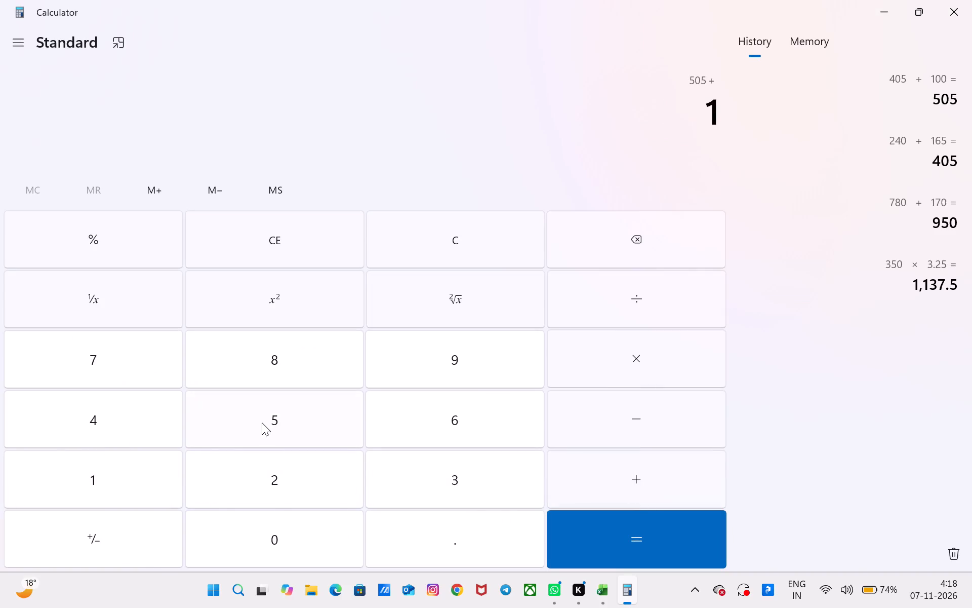
{"action": "left_click", "coordinate": [262, 423]}
{"action": "left_click", "coordinate": [590, 482]}
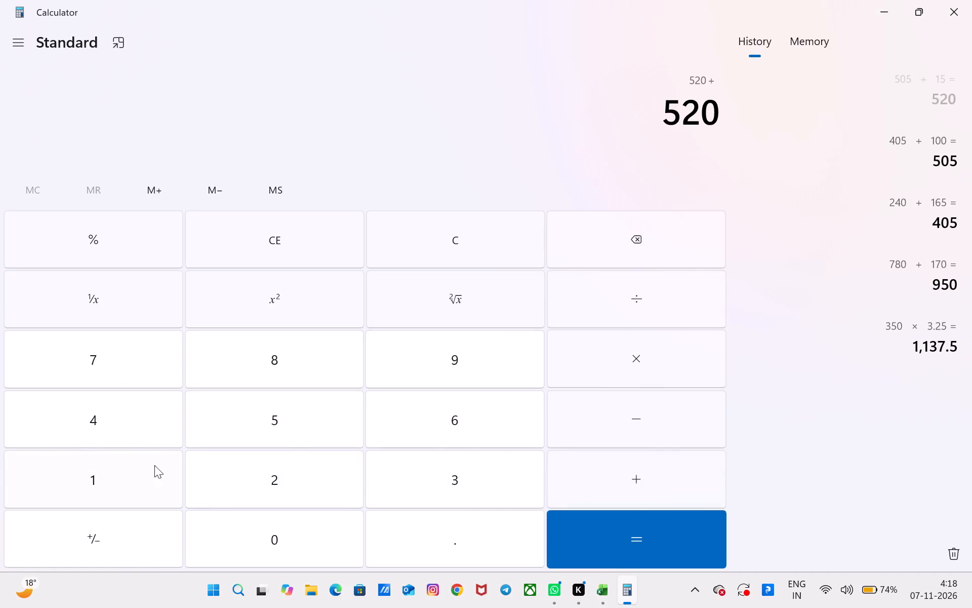
Add 120, 60 and 80 to the running sum and calculate the total.
{"action": "left_click", "coordinate": [138, 472]}
{"action": "left_click", "coordinate": [251, 479]}
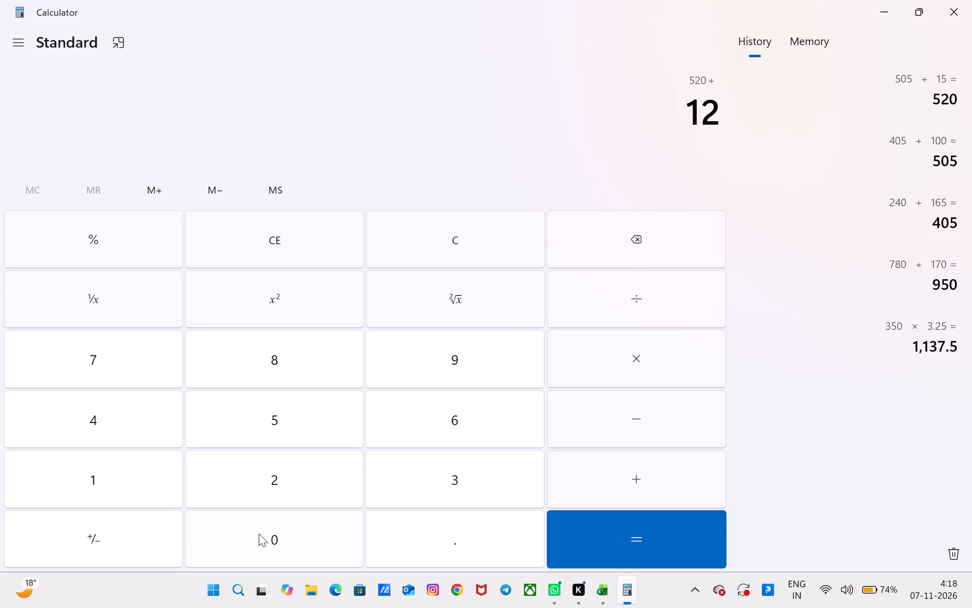
{"action": "left_click", "coordinate": [259, 534]}
{"action": "left_click", "coordinate": [640, 471]}
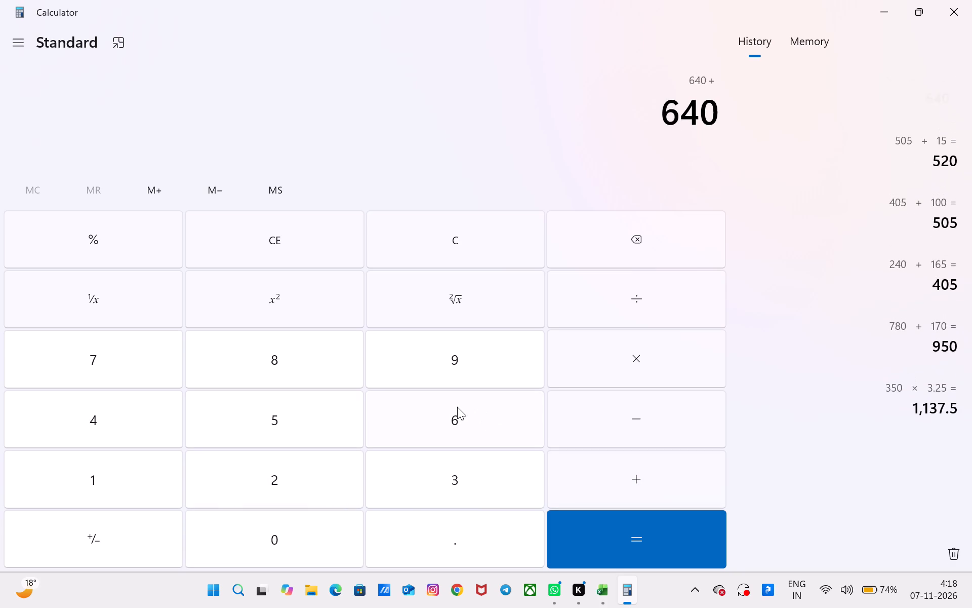
{"action": "left_click", "coordinate": [457, 407]}
{"action": "left_click", "coordinate": [318, 541]}
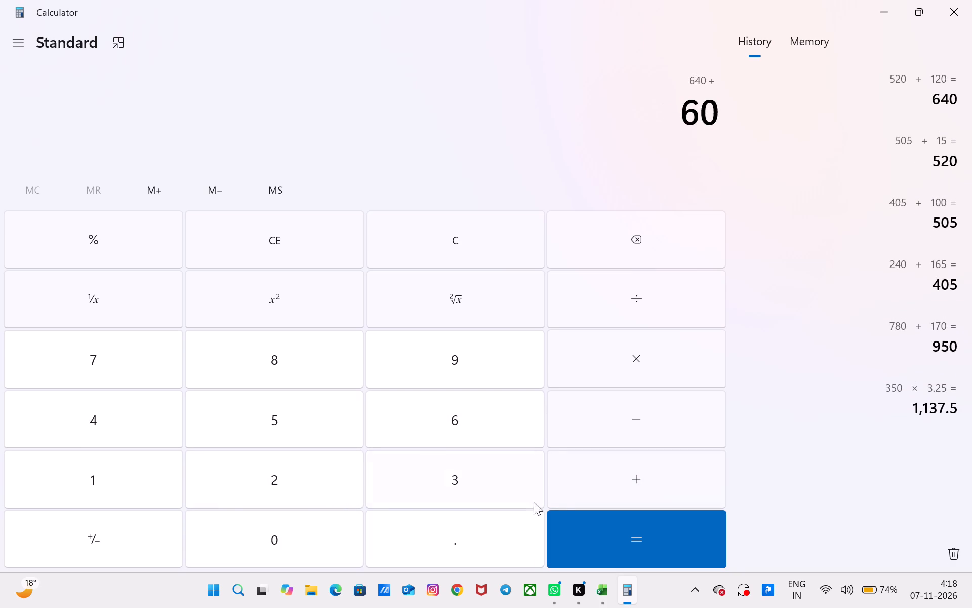
{"action": "left_click", "coordinate": [572, 489]}
{"action": "left_click", "coordinate": [254, 356]}
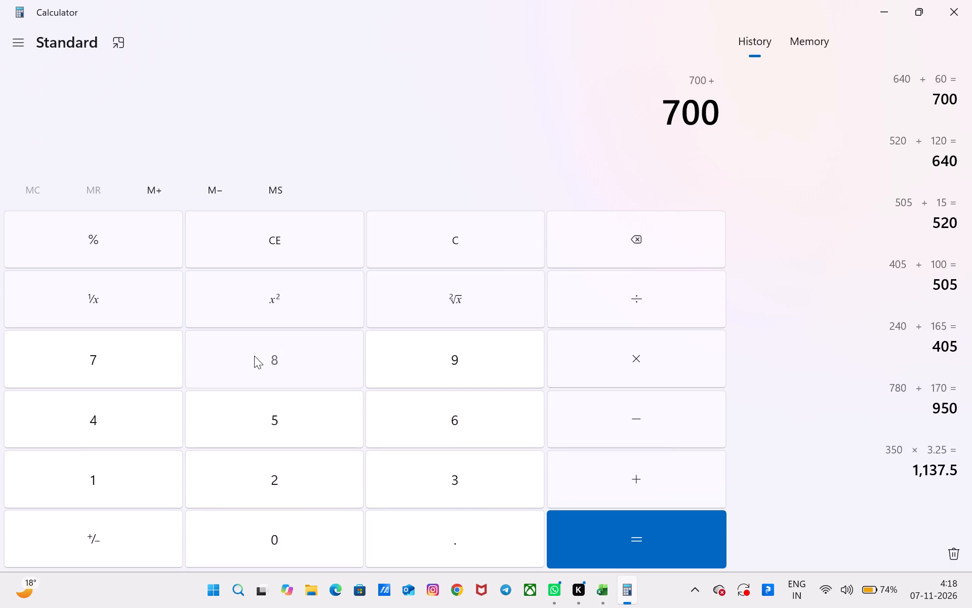
{"action": "left_click_drag", "start_coordinate": [289, 532], "coordinate": [278, 552]}
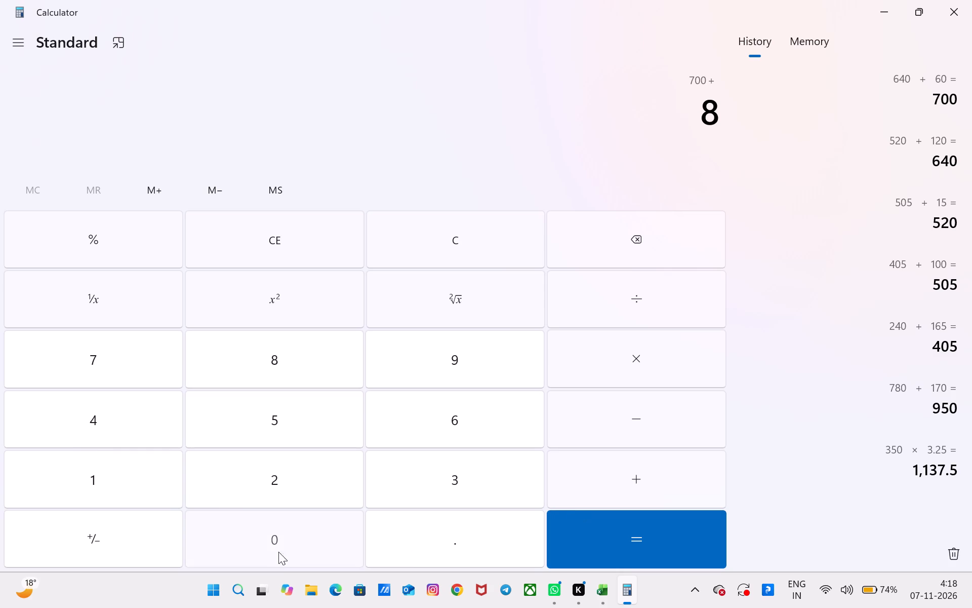
{"action": "left_click_drag", "start_coordinate": [278, 552], "coordinate": [290, 543]}
{"action": "left_click", "coordinate": [290, 543]}
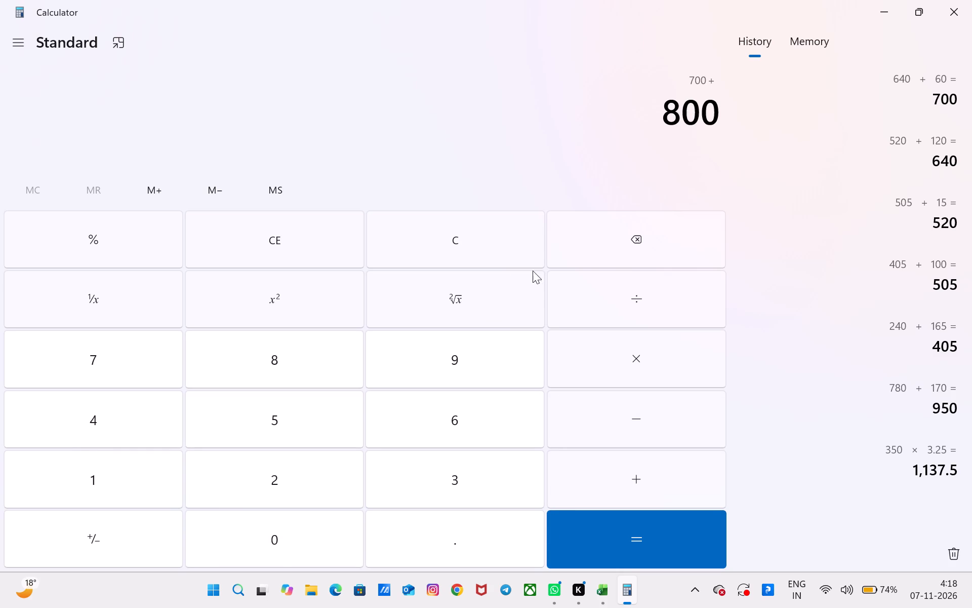
{"action": "left_click", "coordinate": [612, 245]}
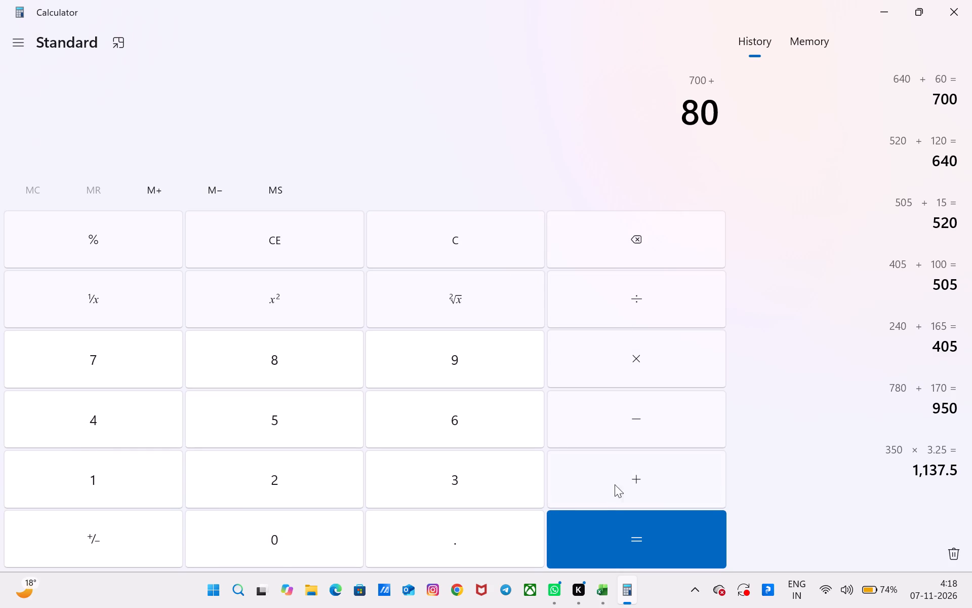
{"action": "left_click", "coordinate": [596, 545]}
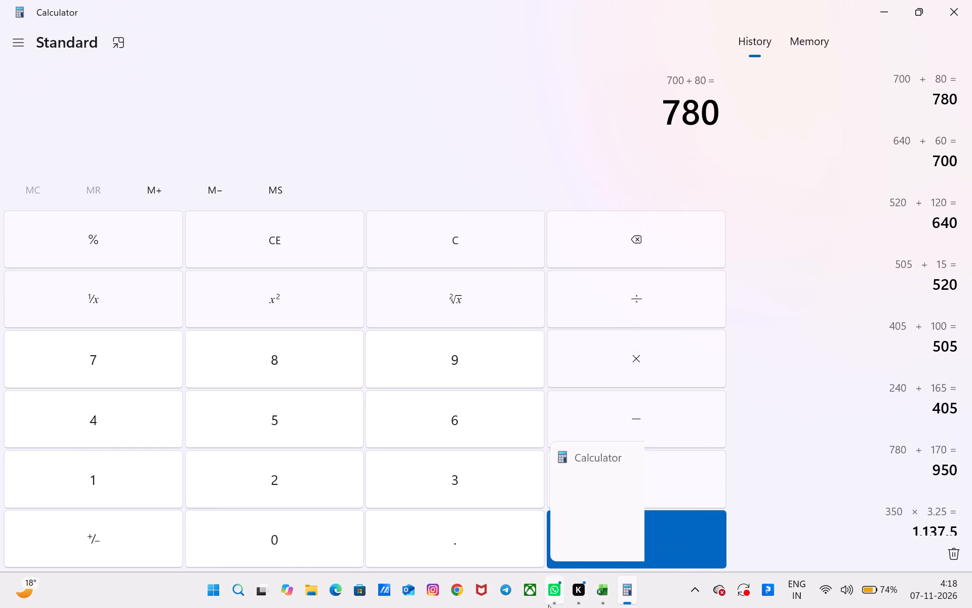
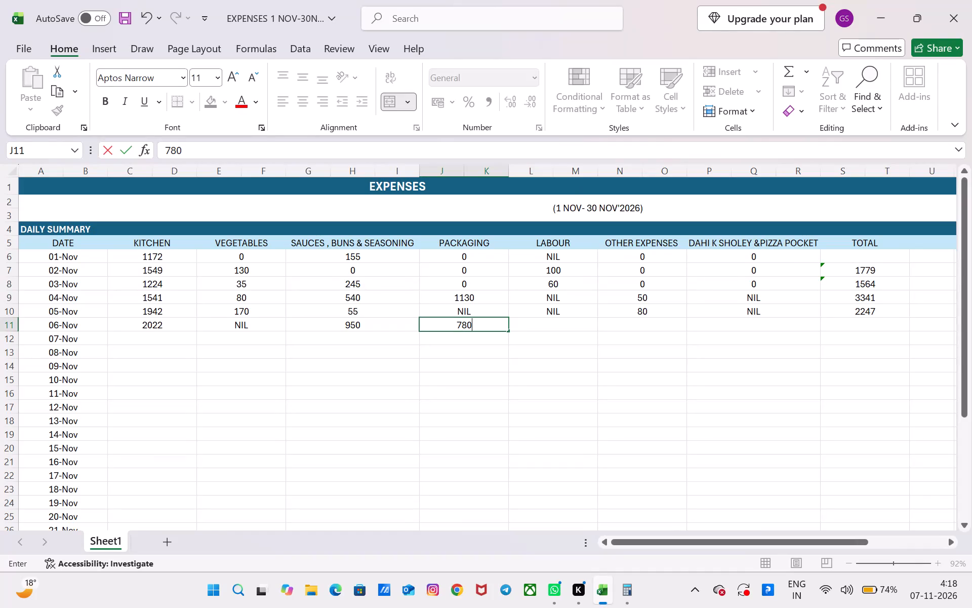
Complete the 780 entry under PACKAGING for 06-Nov and move to the LABOUR cell in the same row.
{"action": "key", "text": "Right"}
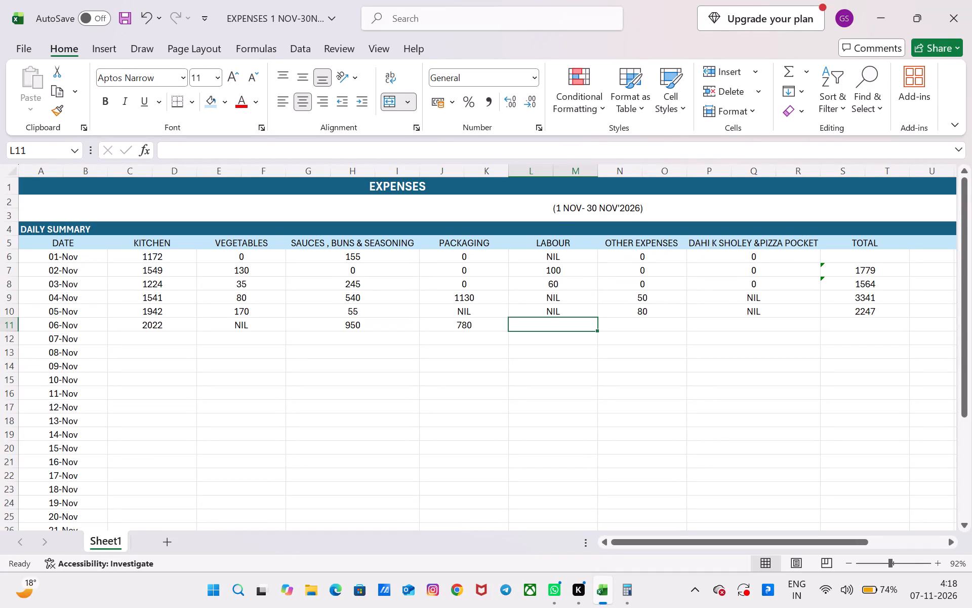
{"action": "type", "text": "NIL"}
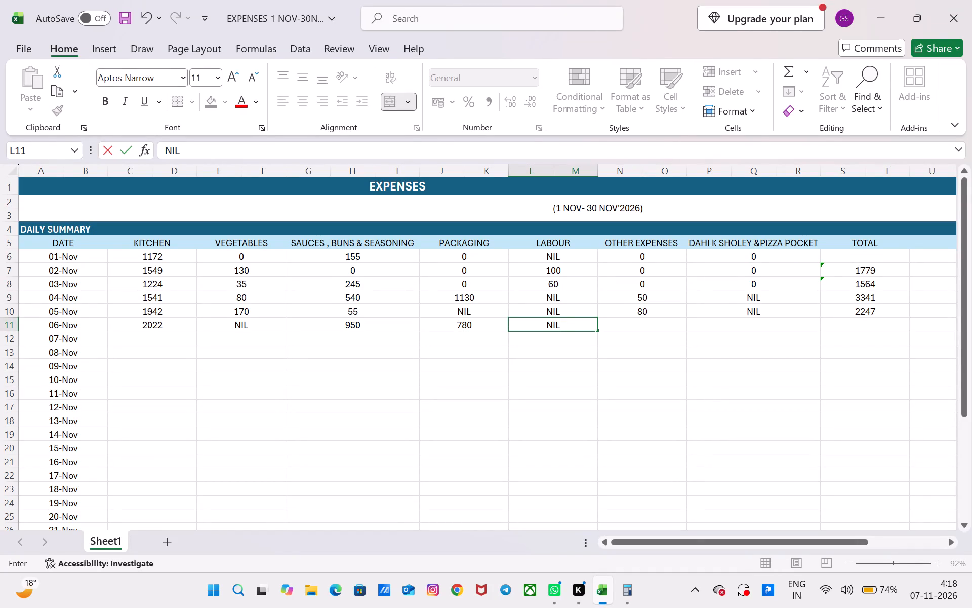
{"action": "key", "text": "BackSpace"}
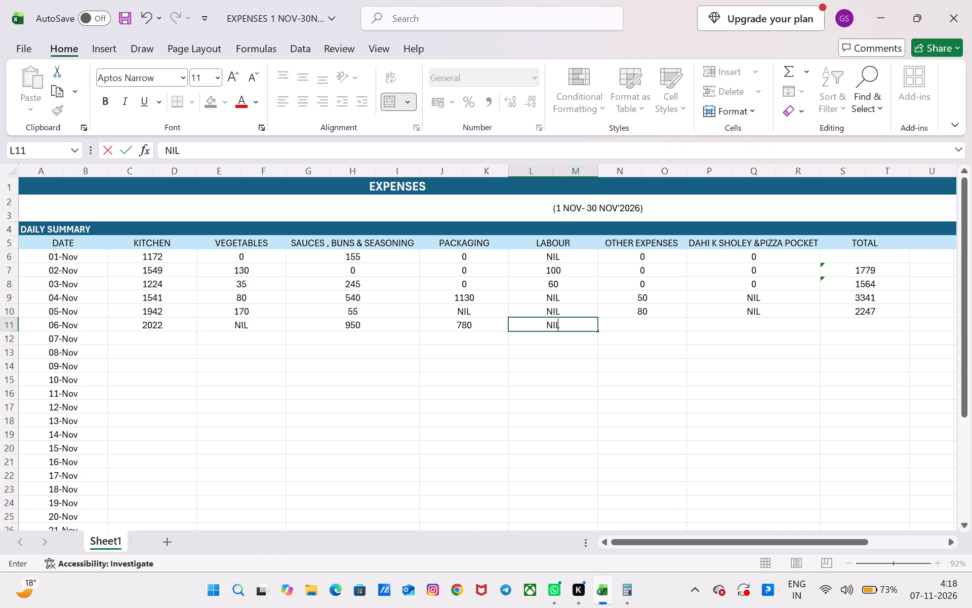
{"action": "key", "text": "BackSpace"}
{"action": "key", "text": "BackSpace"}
Enter 50 under LABOUR for 06-Nov and move on to the OTHER EXPENSES cell.
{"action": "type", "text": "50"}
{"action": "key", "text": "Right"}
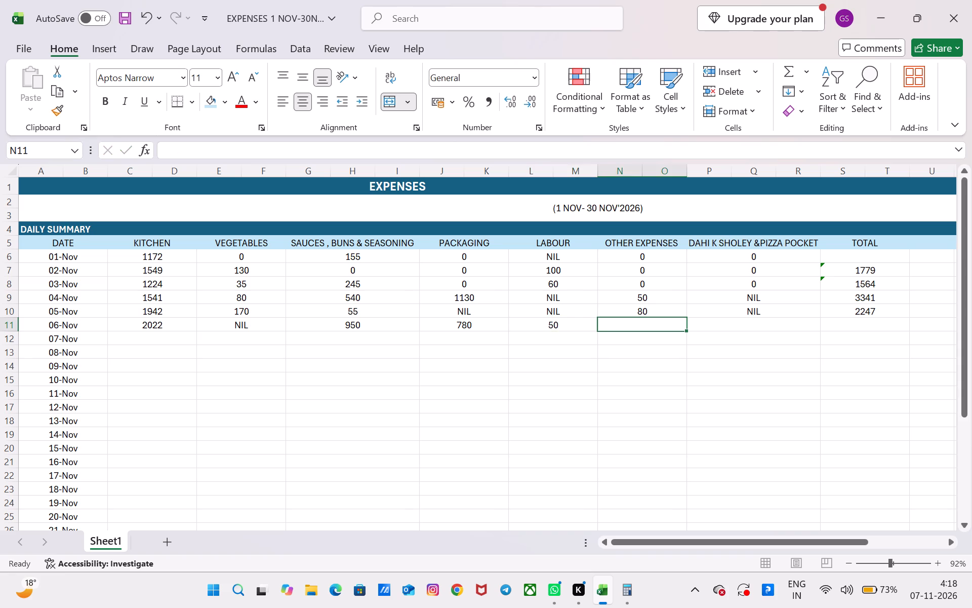
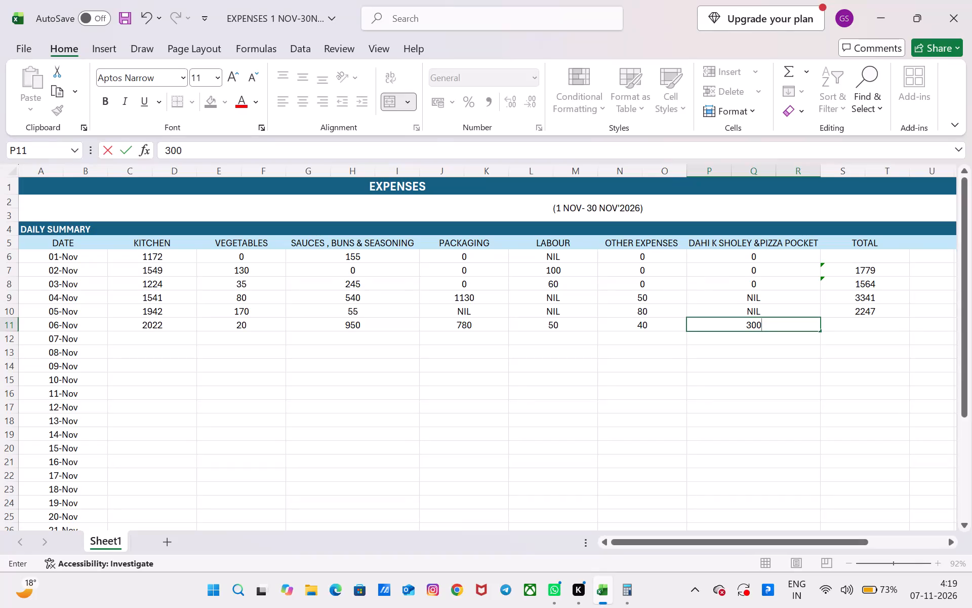
Begin a SUM formula in the TOTAL column for 06-Nov, after committing the 300 entry under DAHI K SHOLEY & PIZZA POCKET.
{"action": "key", "text": "Right"}
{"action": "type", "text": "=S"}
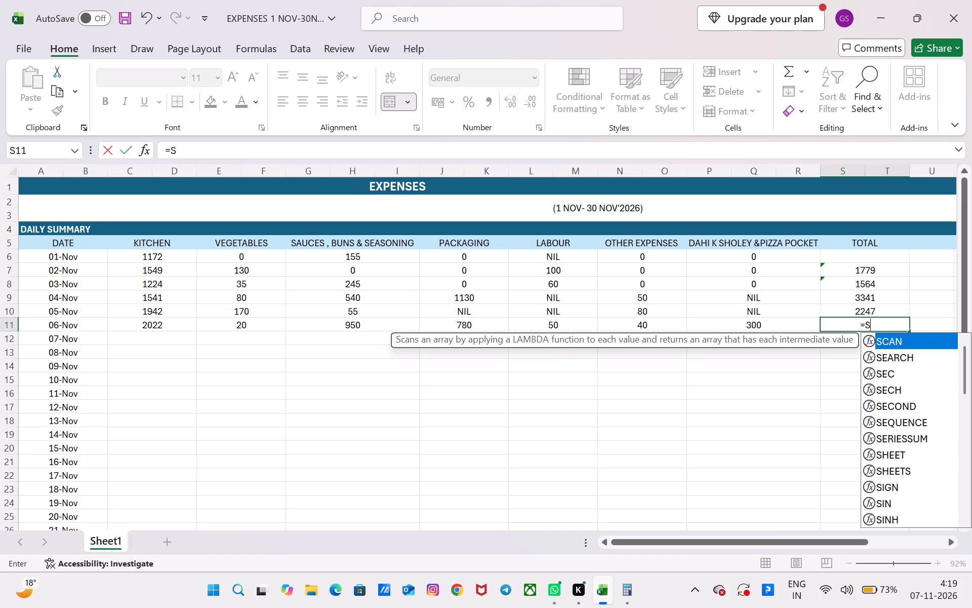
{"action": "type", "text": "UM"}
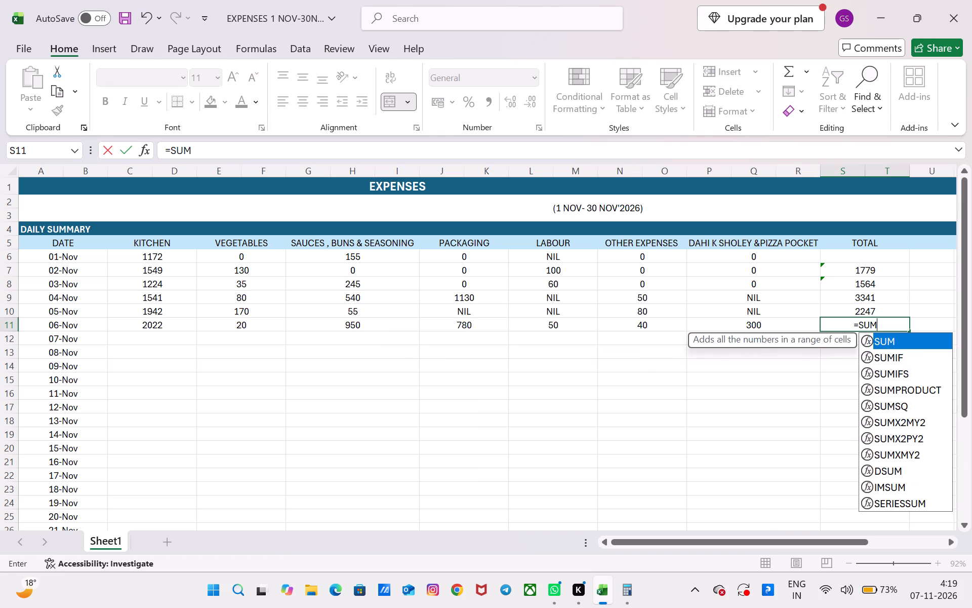
Complete the 06-Nov total in S11 with the formula =SUM(C11:R11), adding all category amounts in that row.
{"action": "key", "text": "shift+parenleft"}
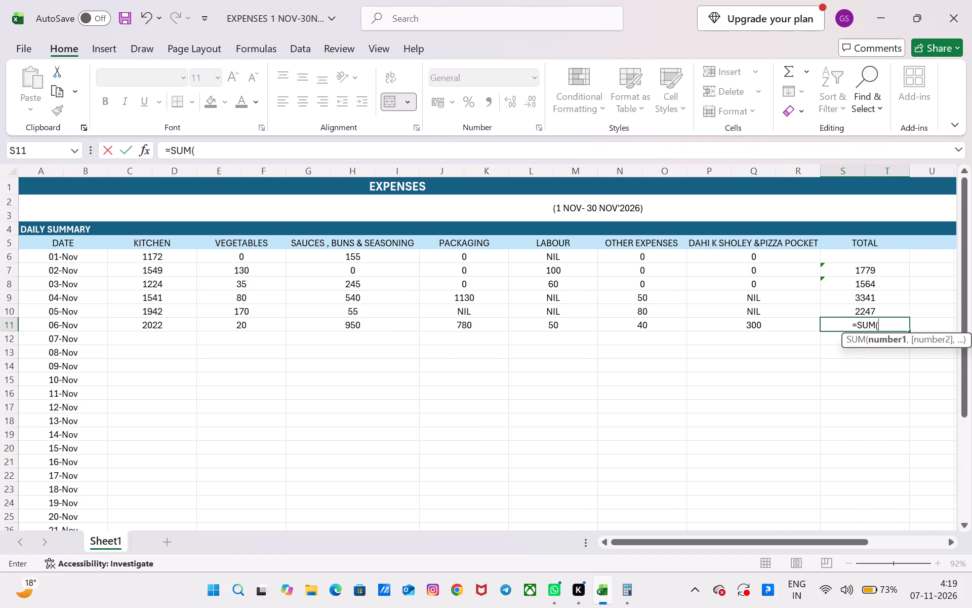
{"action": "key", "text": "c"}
{"action": "type", "text": "11"}
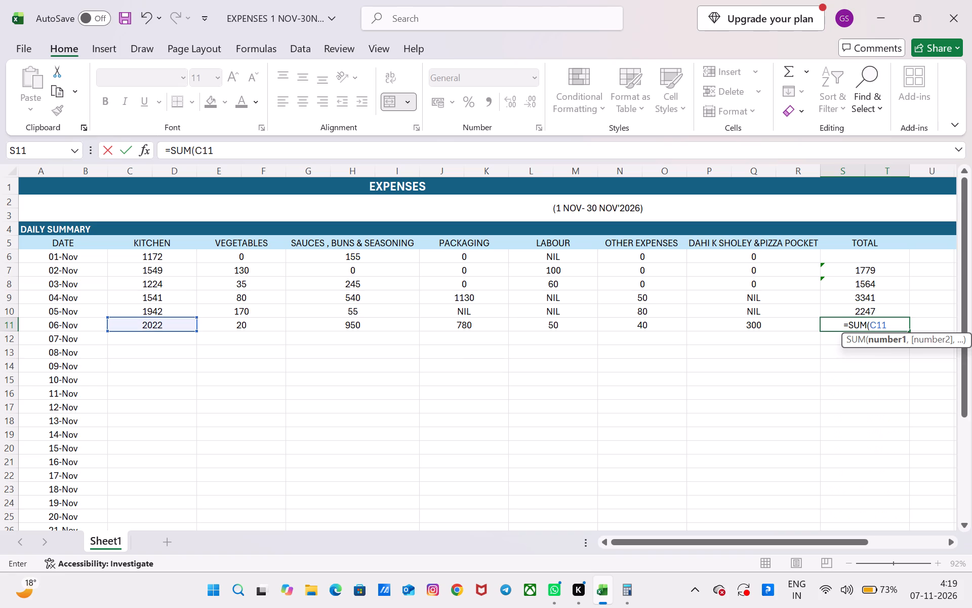
{"action": "key", "text": "shift+colon"}
{"action": "type", "text": "R11"}
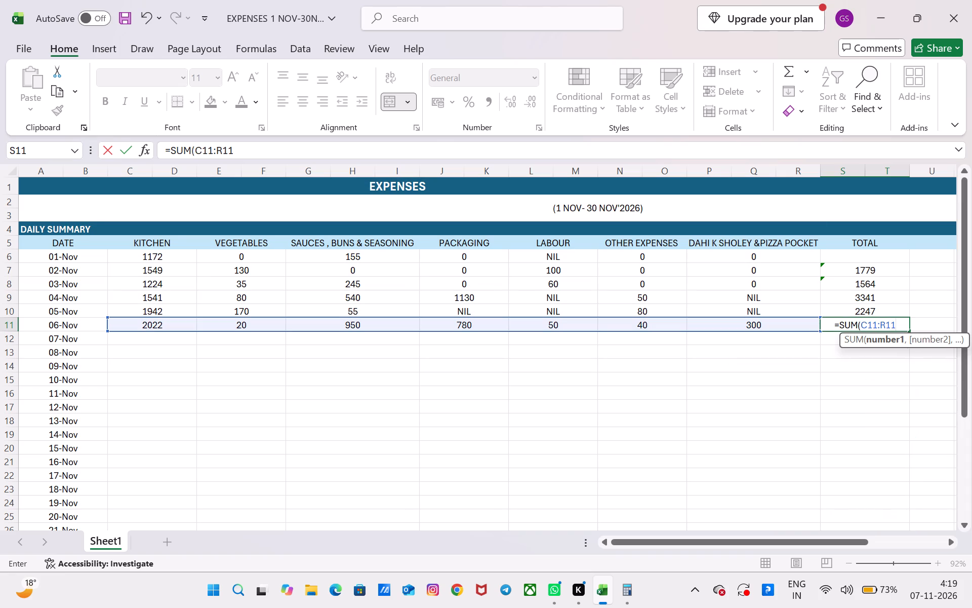
{"action": "key", "text": "shift+parenright"}
{"action": "key", "text": "Return"}
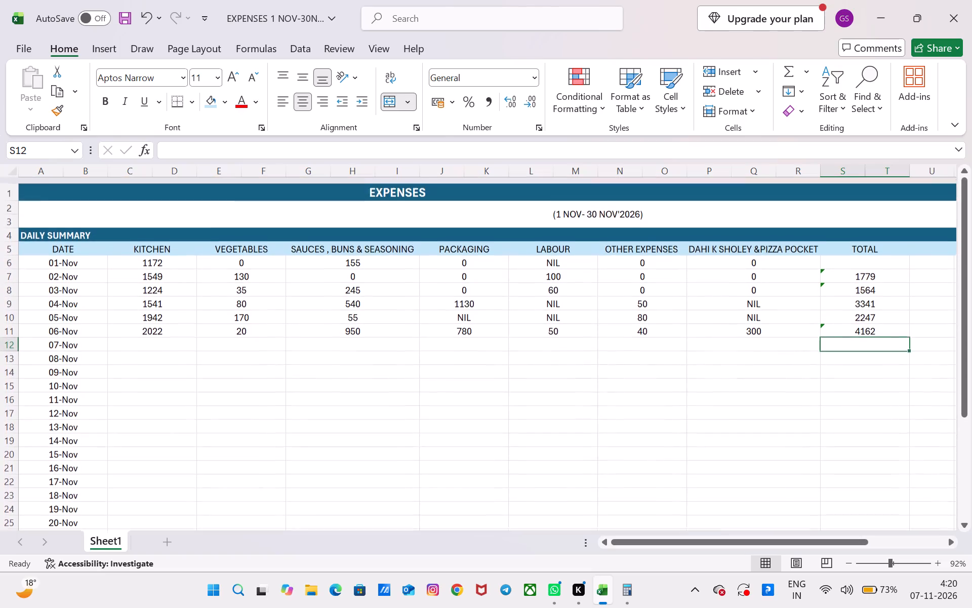
Turn on AutoSave for the expenses workbook by uploading it to OneDrive - Personal.
{"action": "left_click", "coordinate": [96, 20]}
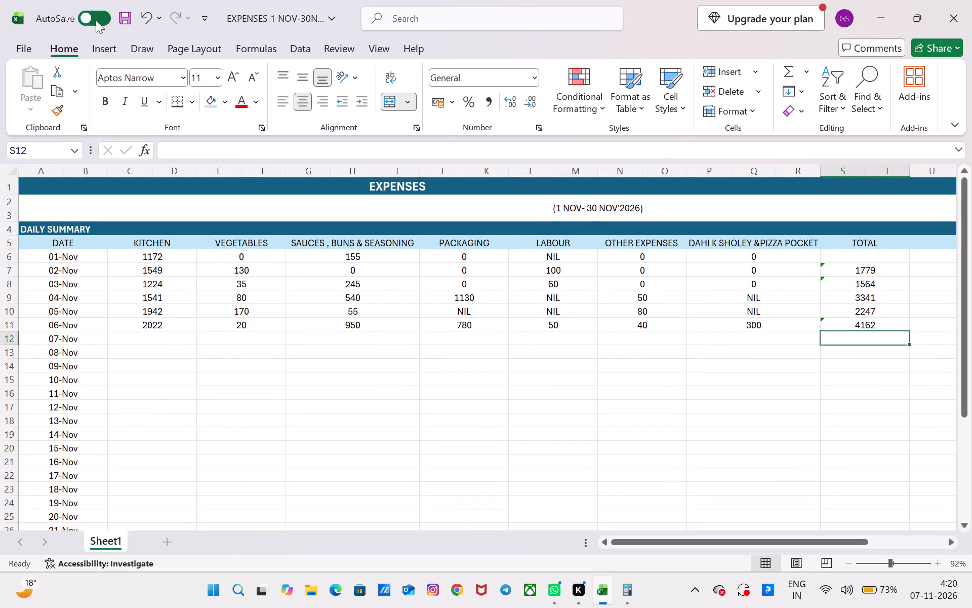
{"action": "left_click", "coordinate": [433, 222]}
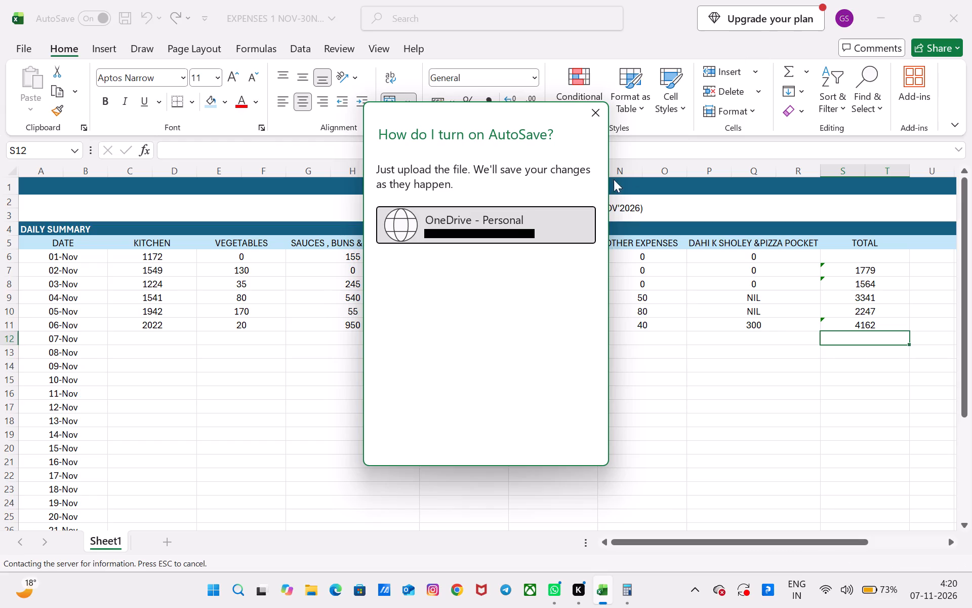
{"action": "left_click", "coordinate": [517, 218]}
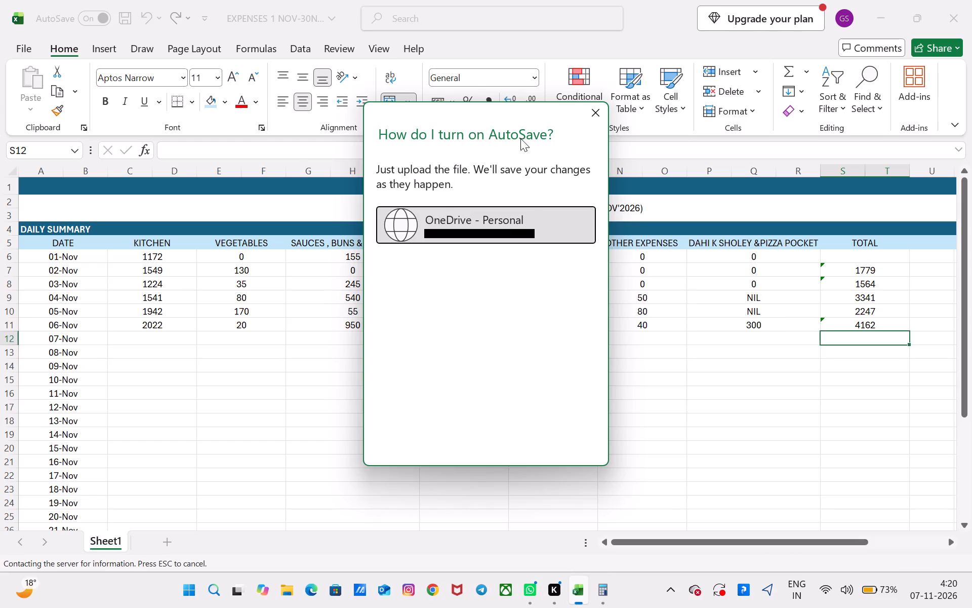
{"action": "left_click", "coordinate": [597, 108]}
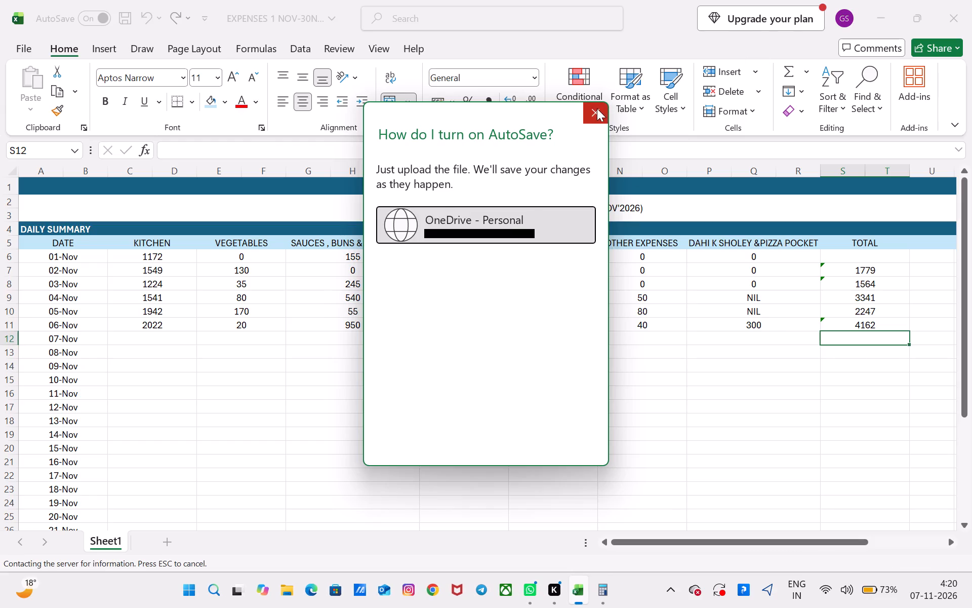
{"action": "left_click", "coordinate": [599, 108]}
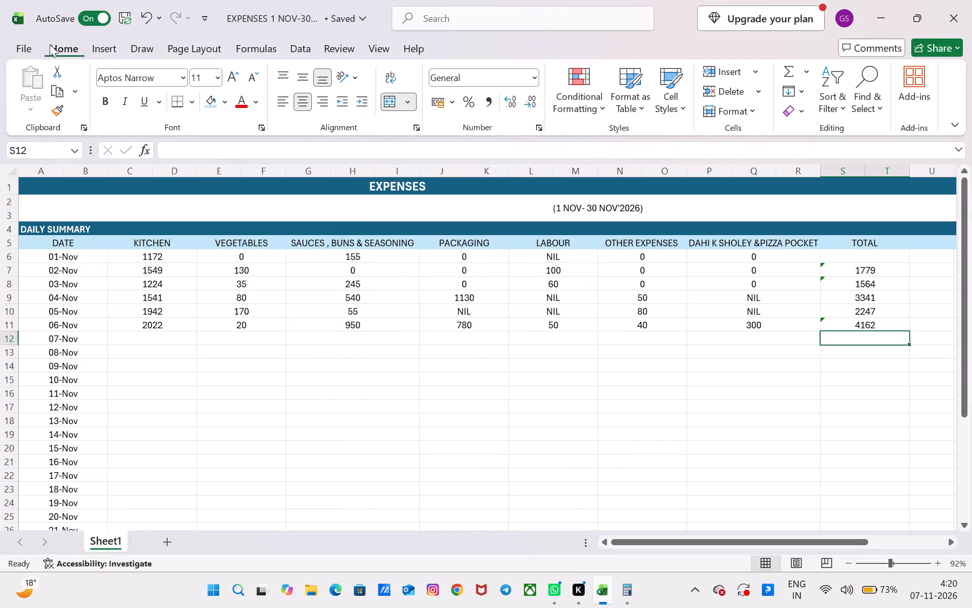
Save a copy of the workbook to Downloads as EXPENSES 1 NOV-30NOV, replacing the existing file.
{"action": "left_click", "coordinate": [29, 44]}
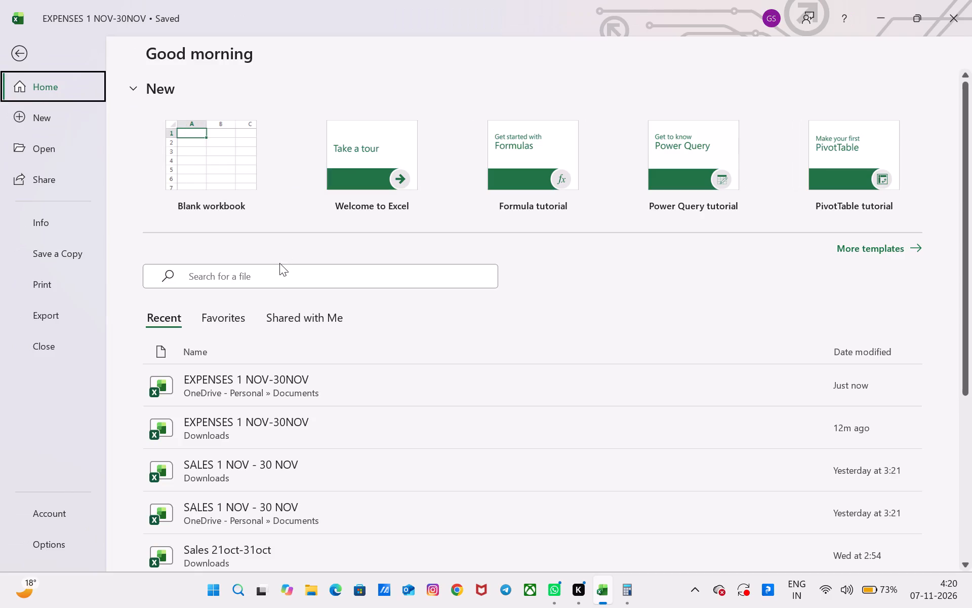
{"action": "left_click", "coordinate": [62, 256]}
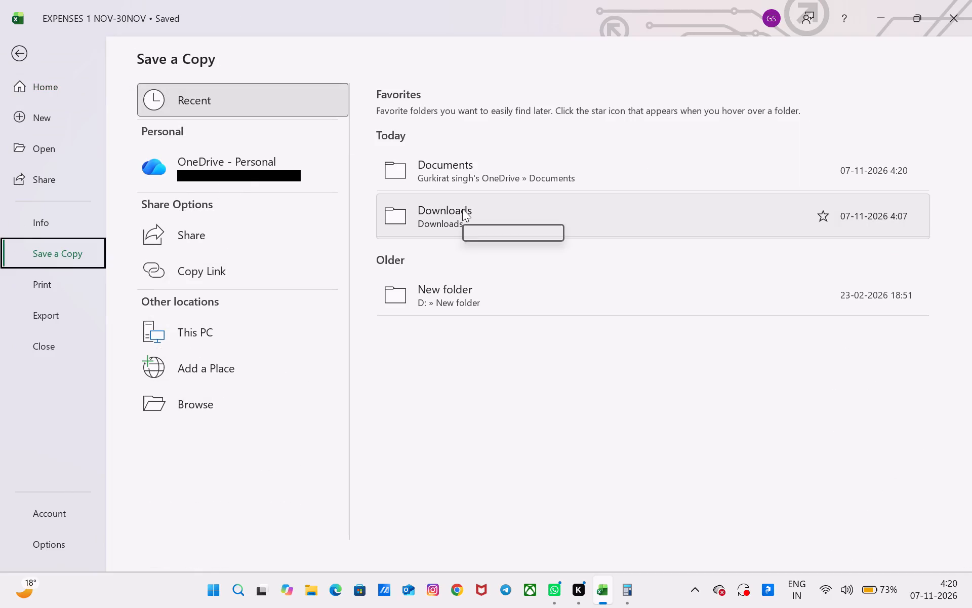
{"action": "left_click", "coordinate": [462, 209]}
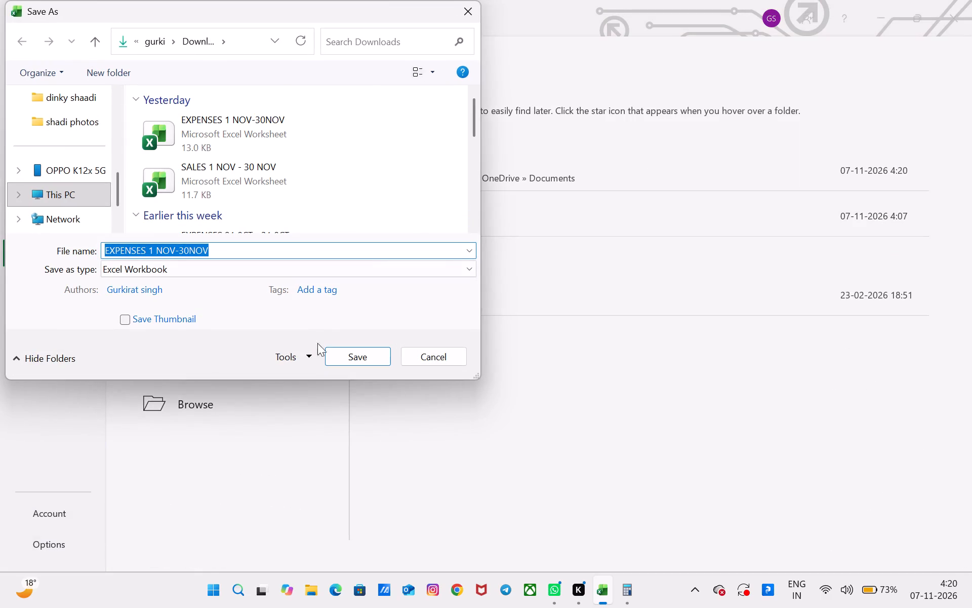
{"action": "left_click", "coordinate": [350, 352]}
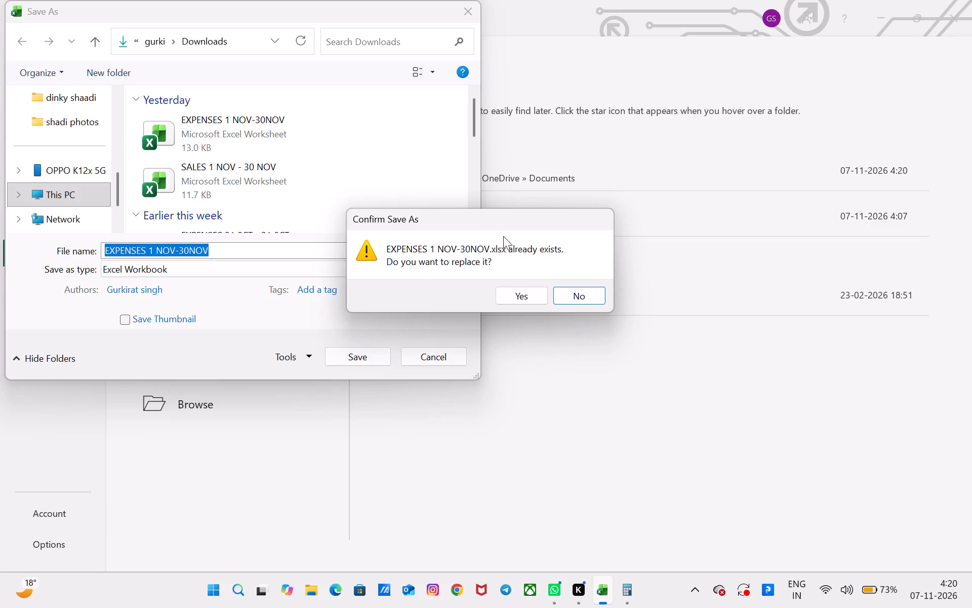
{"action": "left_click", "coordinate": [506, 295]}
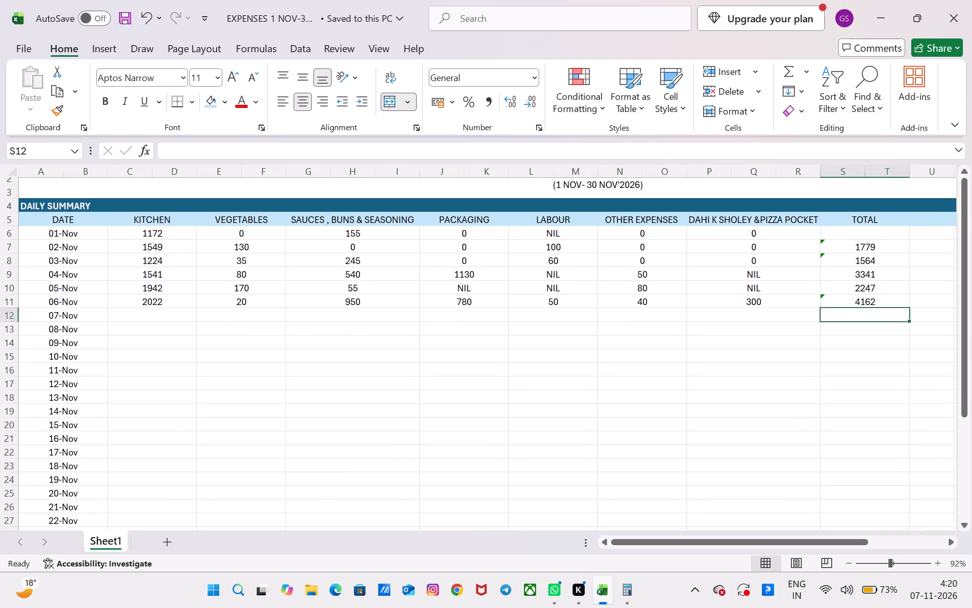
Open the recent workbook SALES 1 NOV - 30 NOV stored in Downloads.
{"action": "left_click", "coordinate": [25, 49]}
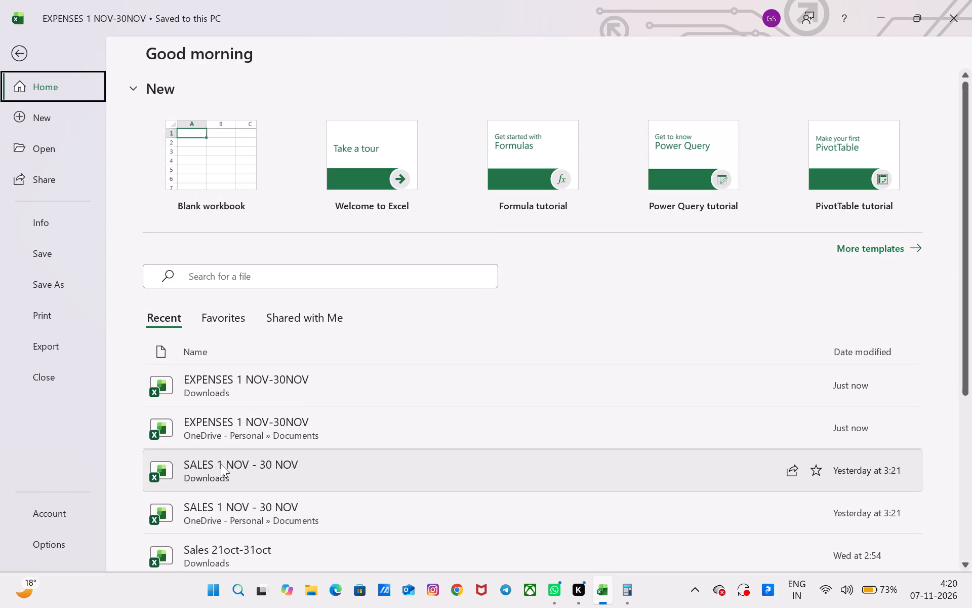
{"action": "left_click", "coordinate": [221, 464]}
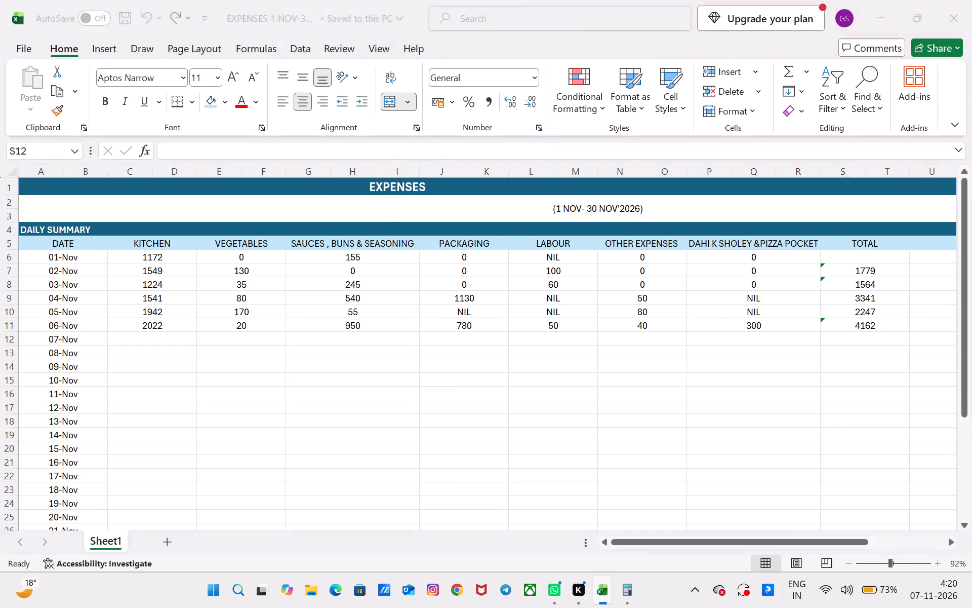
Enter 2080 as the 05-Nov online sales amount under NEERAJ in cell I10.
{"action": "scroll", "coordinate": [295, 311], "scroll_direction": "down", "scroll_amount": 1}
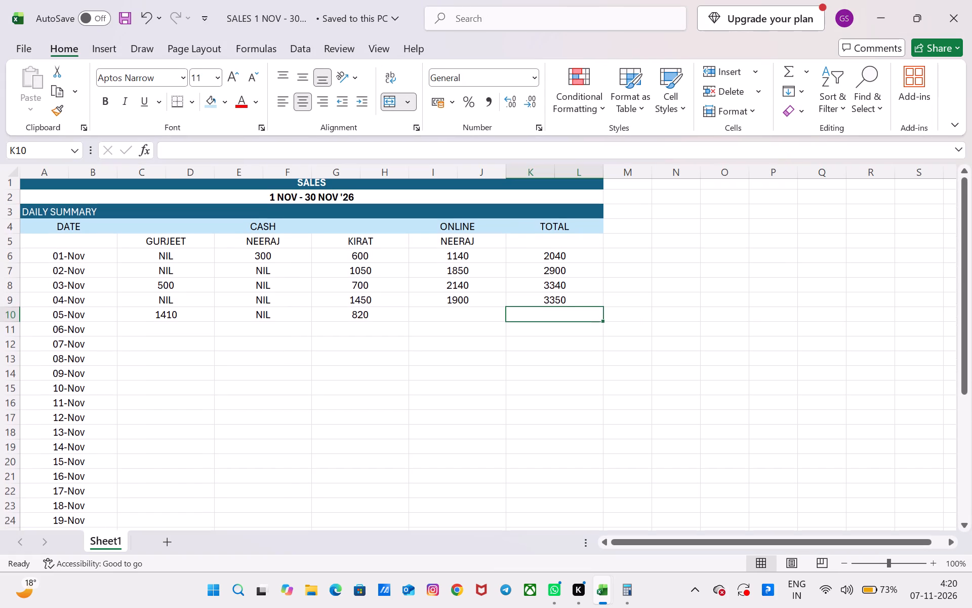
{"action": "scroll", "coordinate": [295, 311], "scroll_direction": "down", "scroll_amount": 1}
{"action": "left_click", "coordinate": [429, 314]}
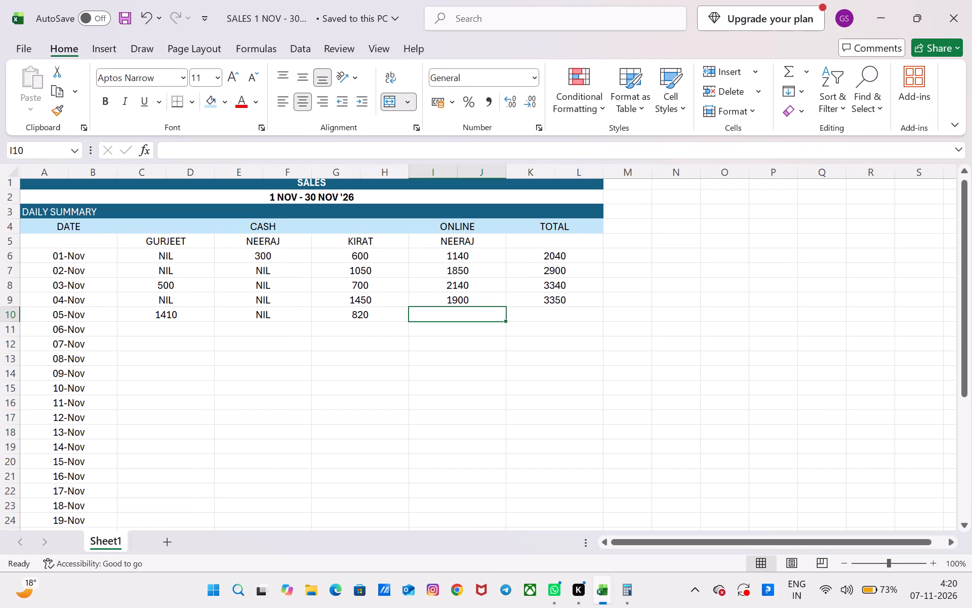
{"action": "type", "text": "2080"}
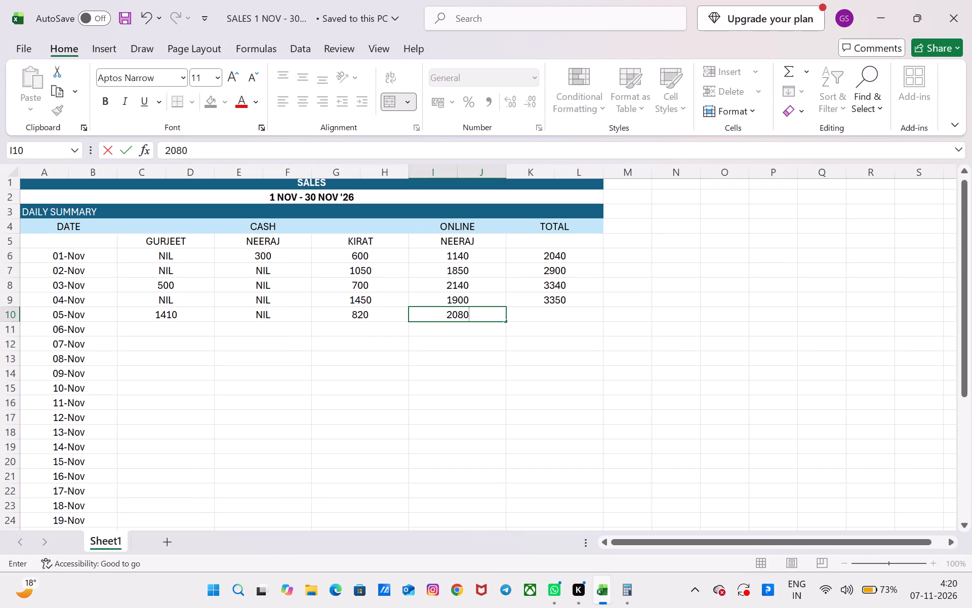
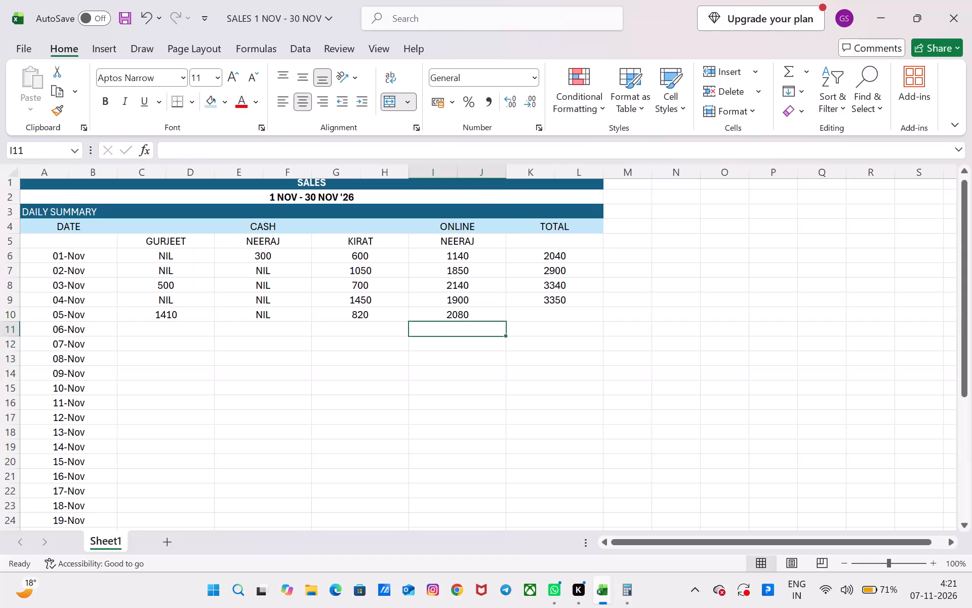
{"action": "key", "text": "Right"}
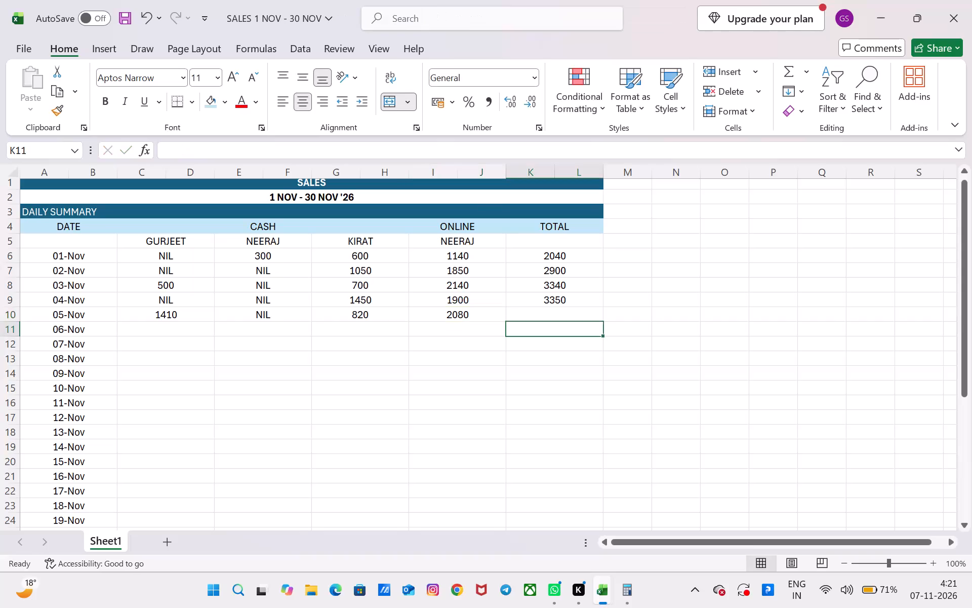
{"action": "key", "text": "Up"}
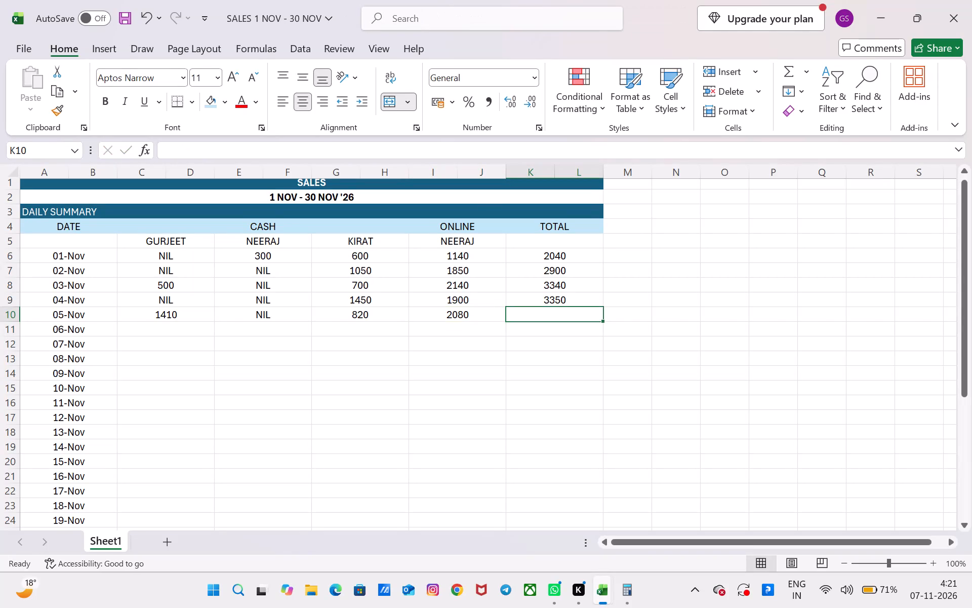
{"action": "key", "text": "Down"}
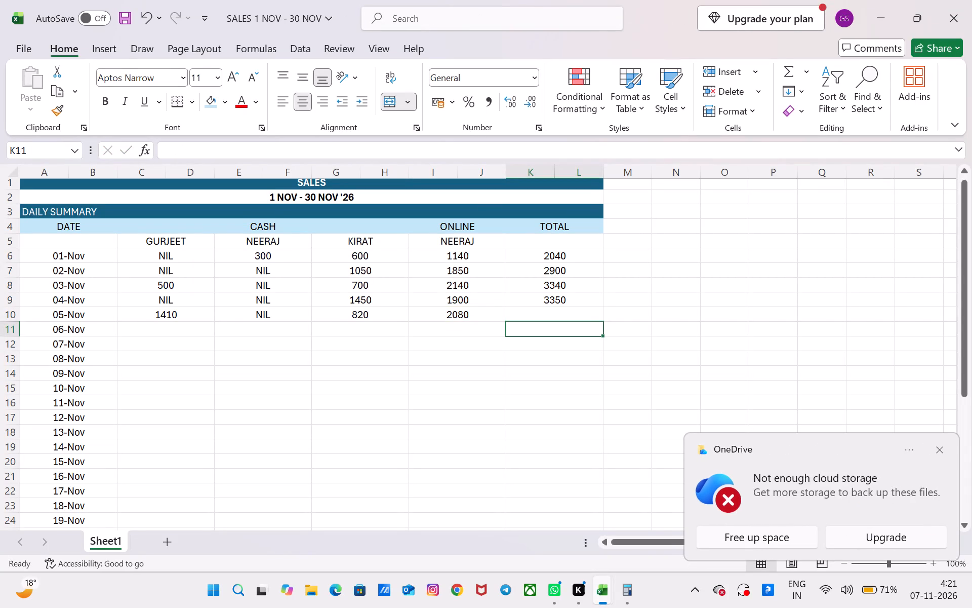
Dismiss the OneDrive cloud storage notification.
{"action": "left_click", "coordinate": [941, 448]}
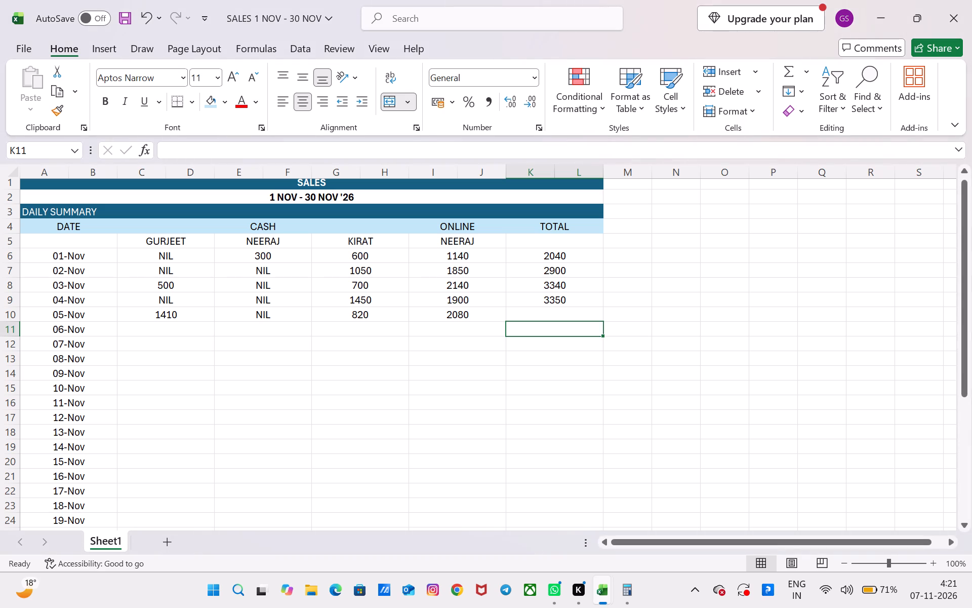
Enter NIL as the 06-Nov cash sales for both GURJEET in cell C11 and NEERAJ in cell E11.
{"action": "left_click", "coordinate": [185, 335]}
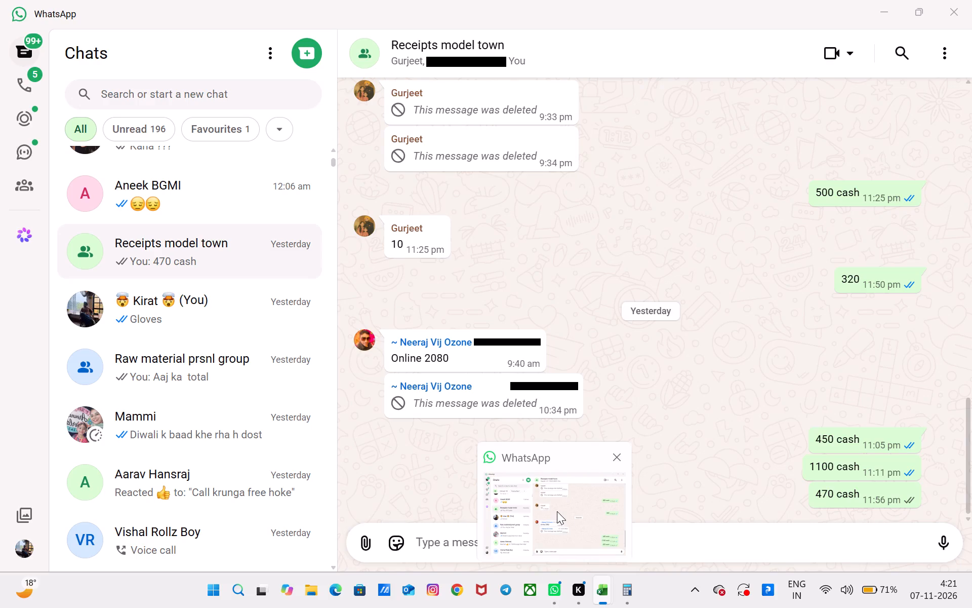
{"action": "type", "text": "NIL"}
{"action": "key", "text": "Right"}
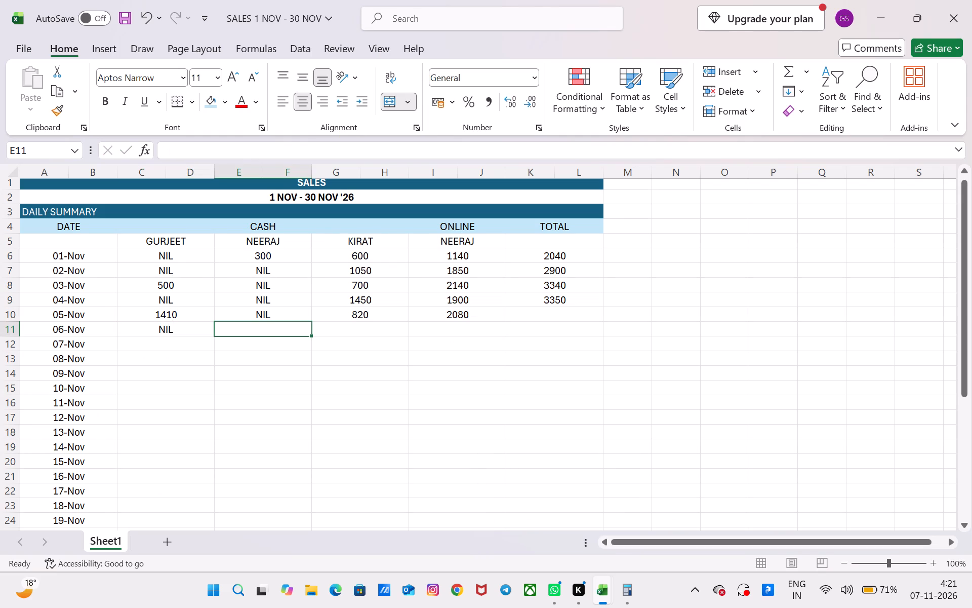
{"action": "type", "text": "NIL"}
{"action": "key", "text": "Right"}
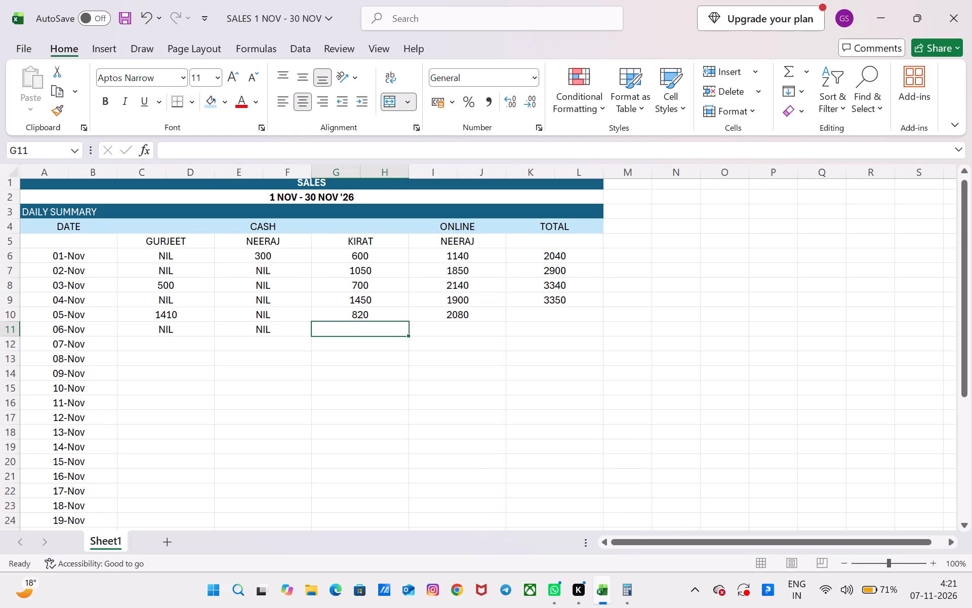
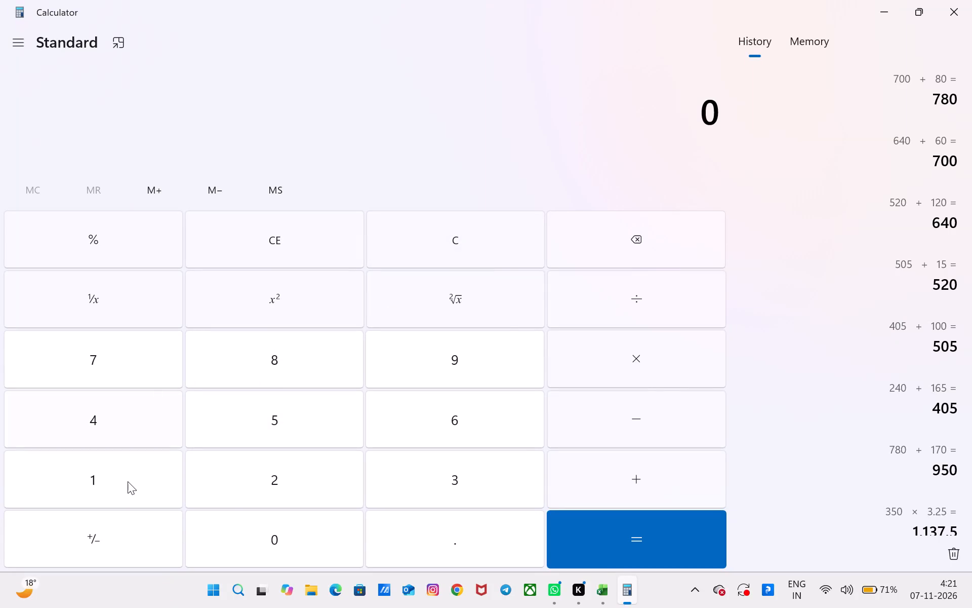
Add 1100, 470 and 450 in the calculator to work out KIRAT's 06-Nov cash sales.
{"action": "double_click", "coordinate": [128, 481]}
{"action": "double_click", "coordinate": [242, 517]}
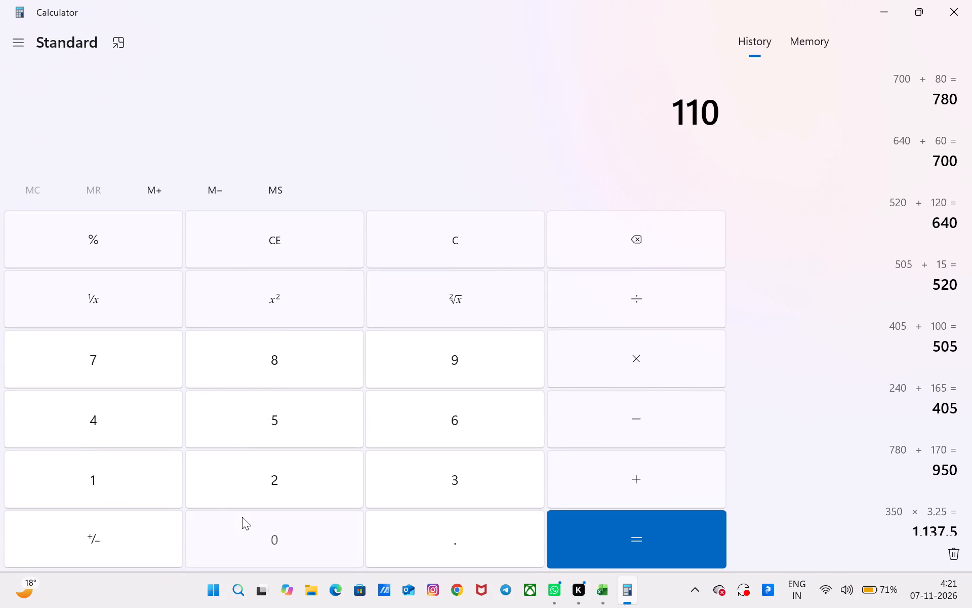
{"action": "left_click", "coordinate": [628, 496]}
{"action": "left_click", "coordinate": [137, 413]}
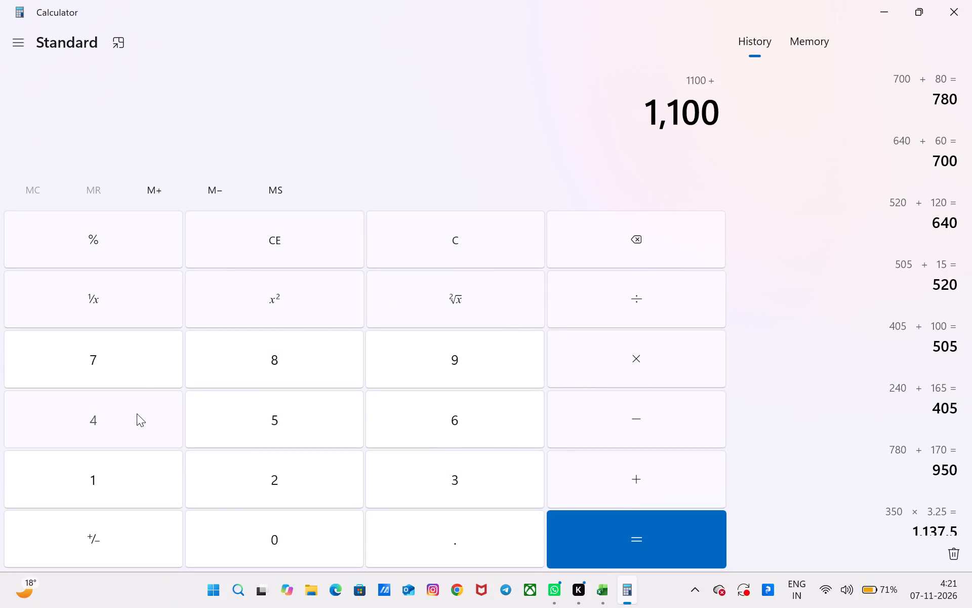
{"action": "left_click", "coordinate": [137, 365]}
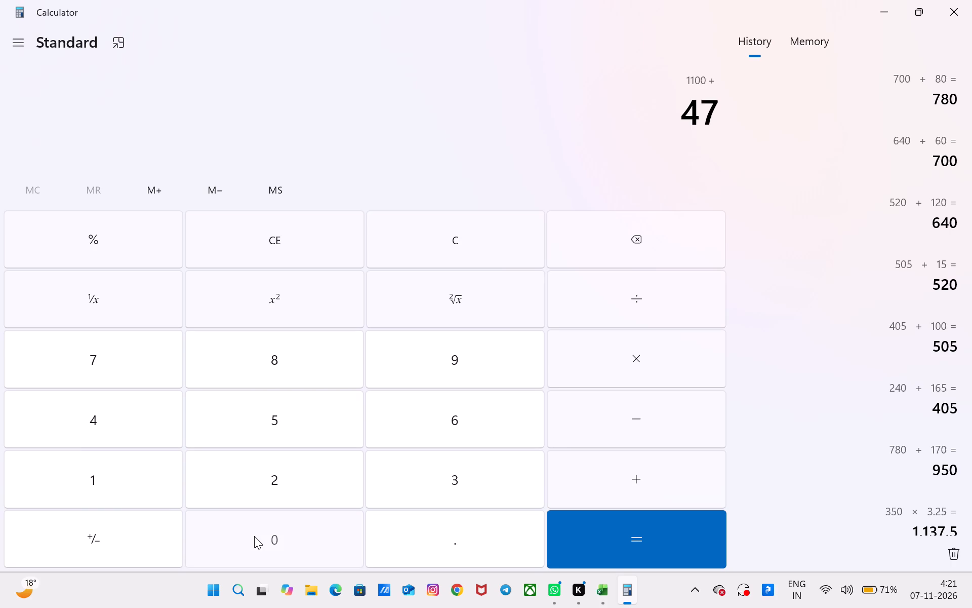
{"action": "left_click", "coordinate": [254, 536]}
{"action": "left_click", "coordinate": [615, 471]}
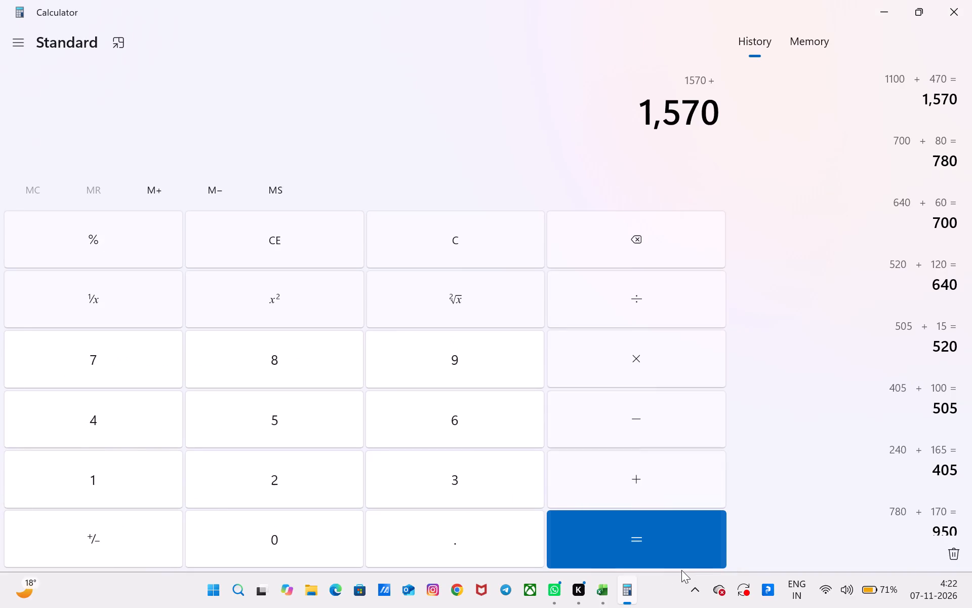
{"action": "left_click", "coordinate": [136, 417]}
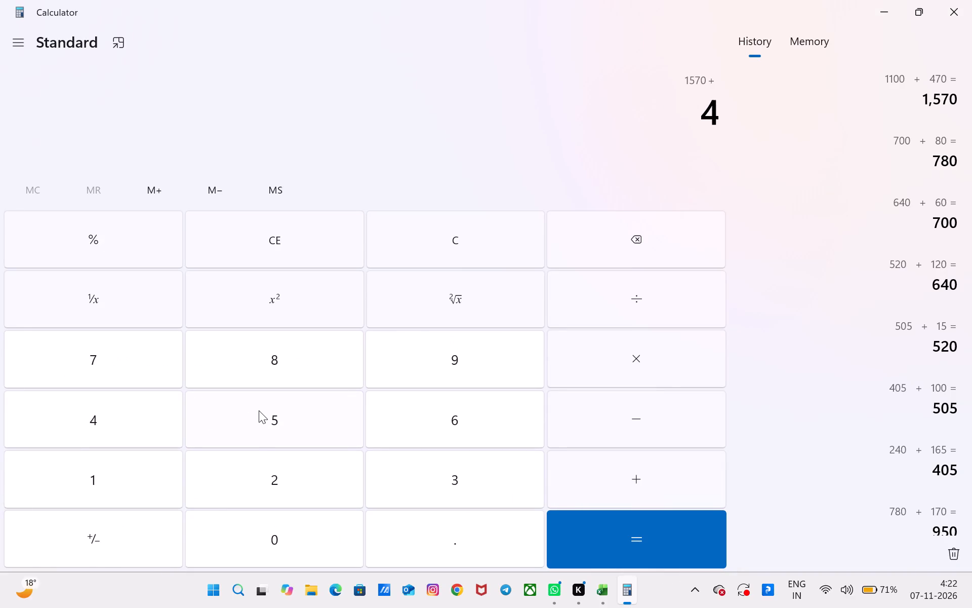
{"action": "left_click", "coordinate": [259, 410]}
{"action": "left_click", "coordinate": [266, 540]}
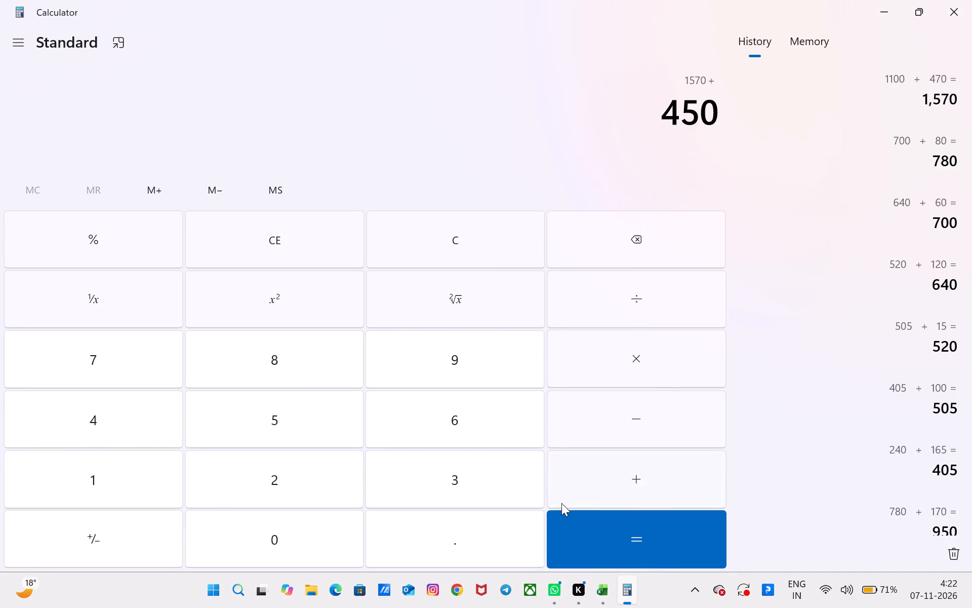
{"action": "left_click", "coordinate": [619, 526]}
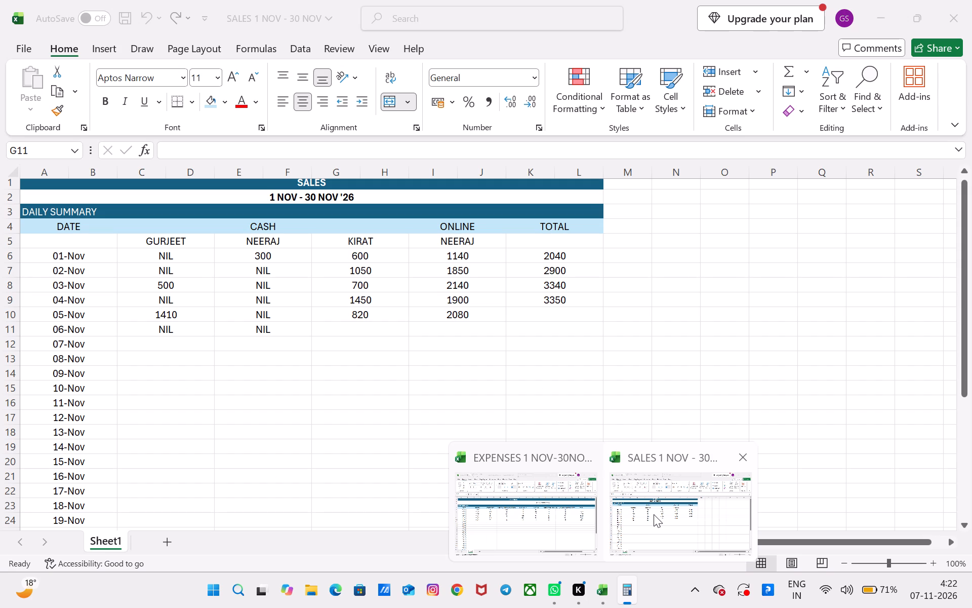
Switch to the SALES 1 NOV - 30 NOV workbook and enter 2020 as KIRAT's 06-Nov cash sales in cell G11.
{"action": "left_click", "coordinate": [671, 491]}
{"action": "type", "text": "2020"}
{"action": "key", "text": "Return"}
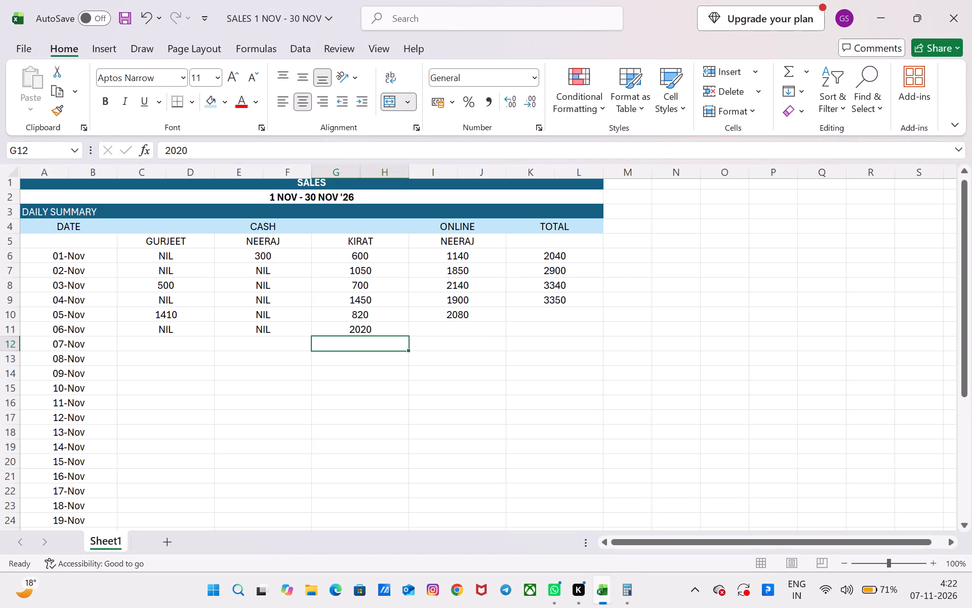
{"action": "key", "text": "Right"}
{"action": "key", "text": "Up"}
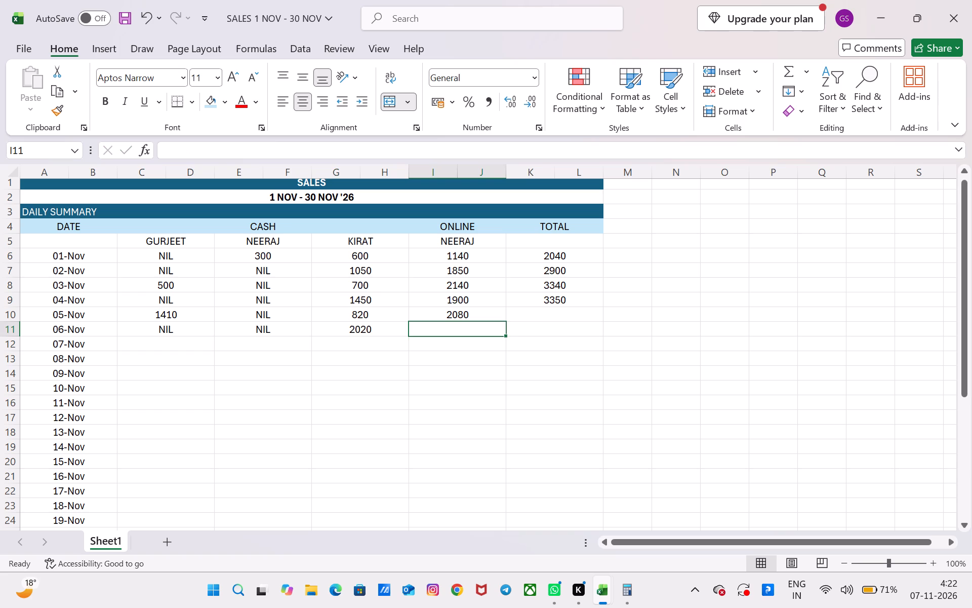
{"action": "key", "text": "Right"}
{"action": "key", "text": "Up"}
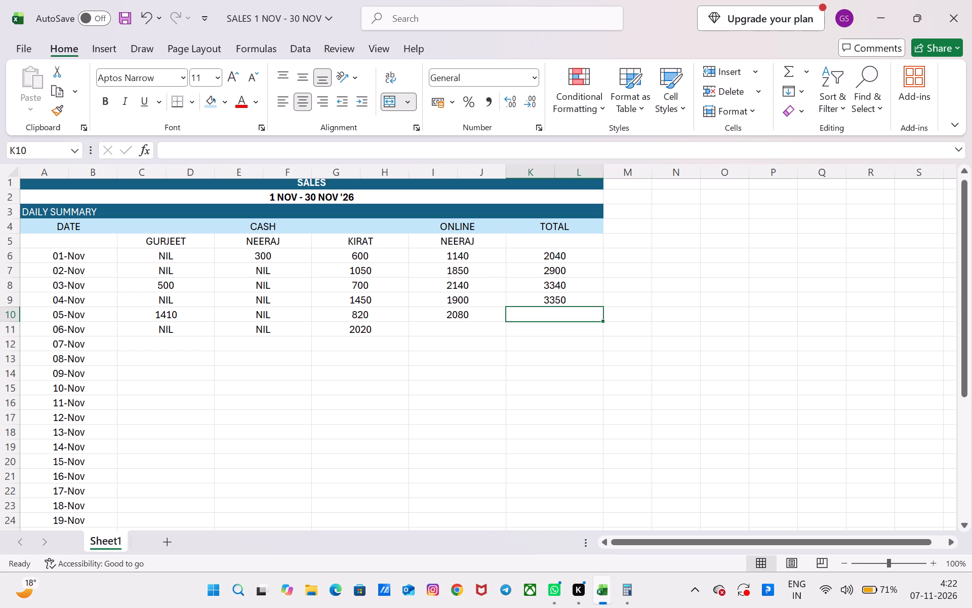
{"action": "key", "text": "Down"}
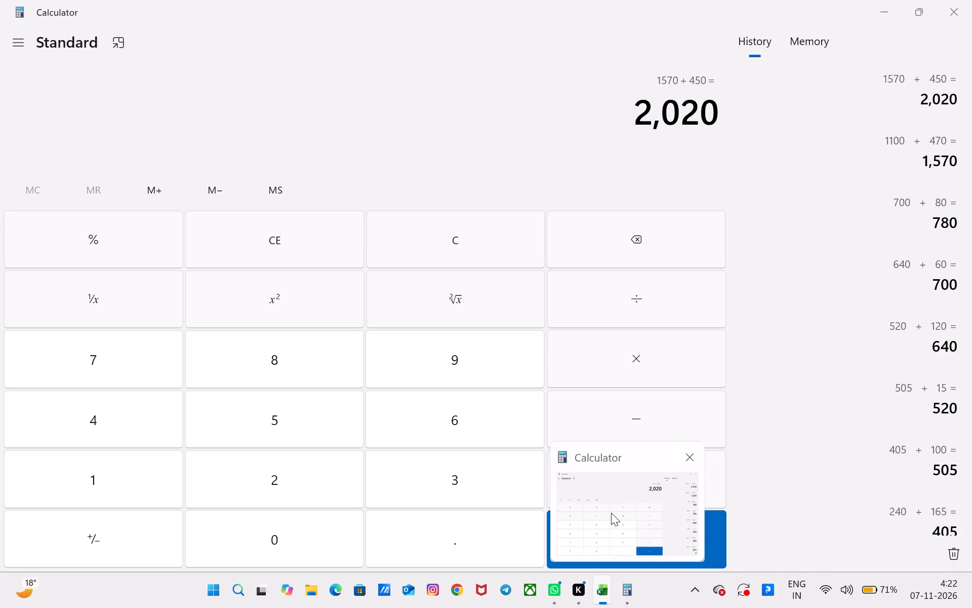
Switch to Calculator and add 2690 and 50 to the existing 2020 result.
{"action": "left_click", "coordinate": [611, 513]}
{"action": "left_click", "coordinate": [594, 479]}
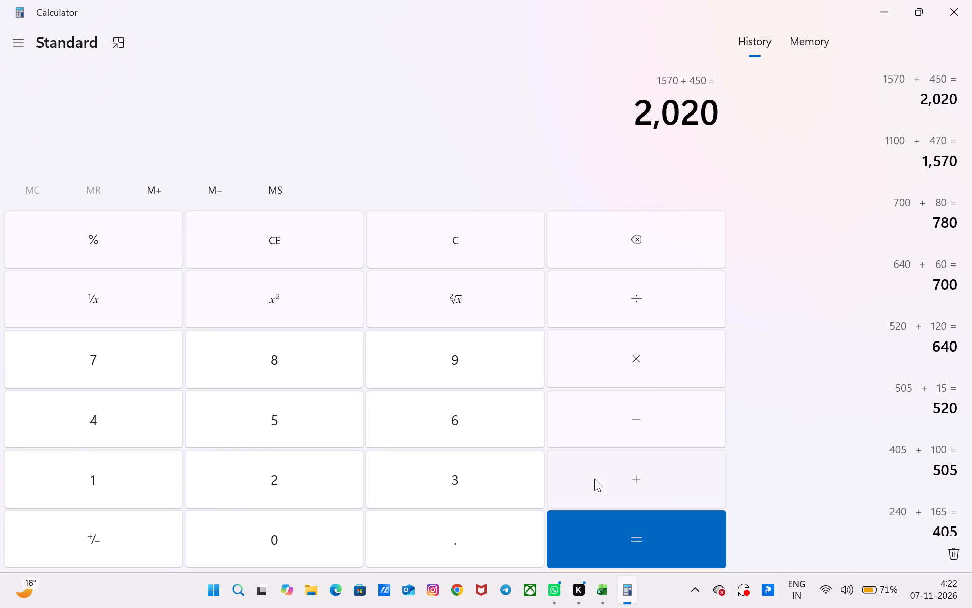
{"action": "left_click", "coordinate": [298, 480]}
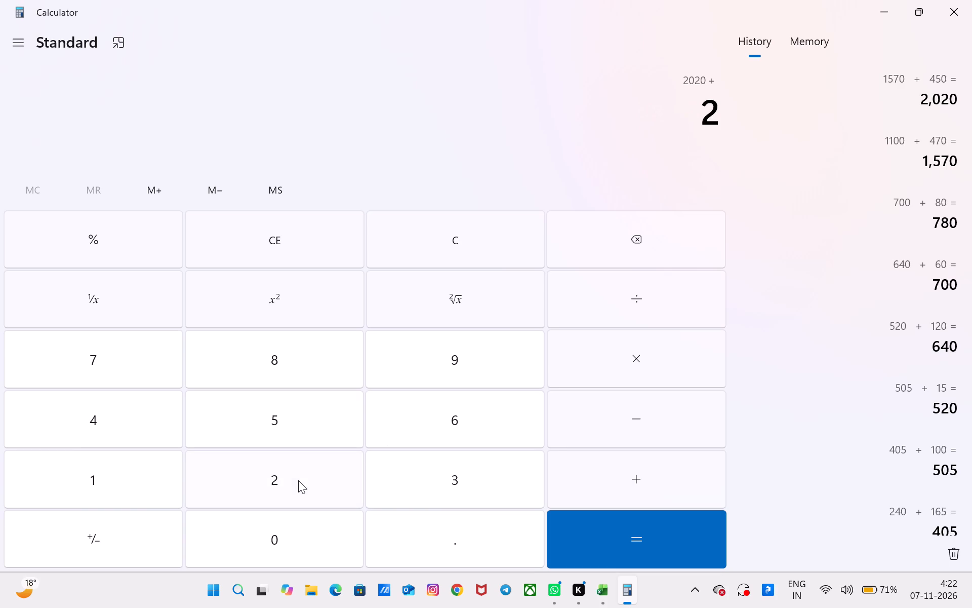
{"action": "left_click", "coordinate": [412, 424]}
{"action": "left_click", "coordinate": [439, 342]}
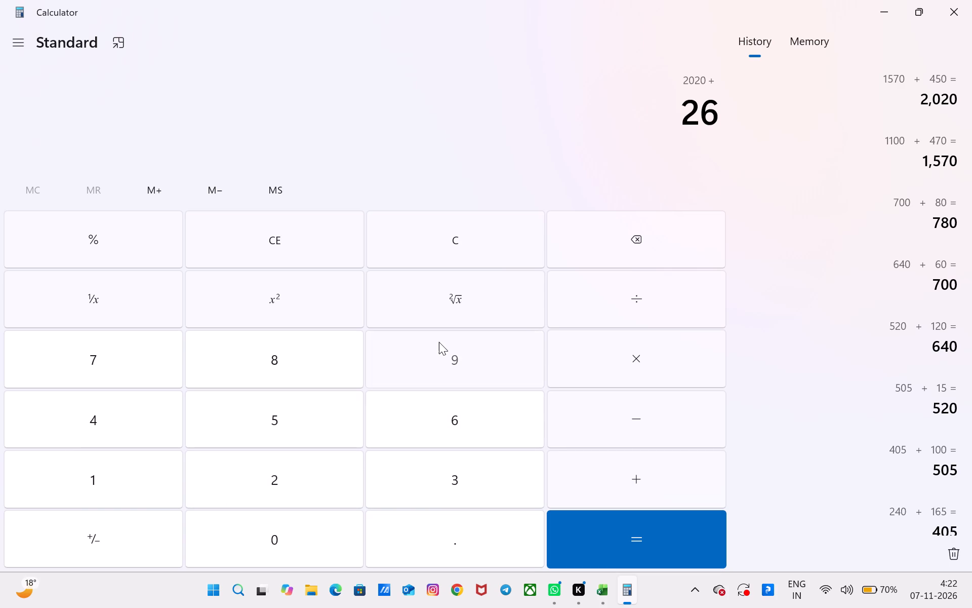
{"action": "left_click", "coordinate": [298, 535]}
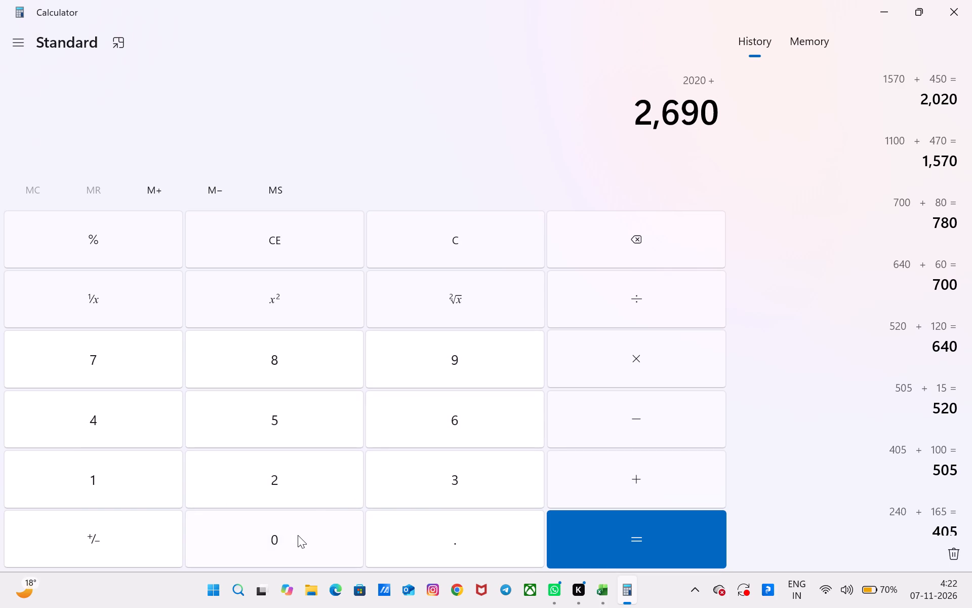
{"action": "left_click", "coordinate": [587, 487]}
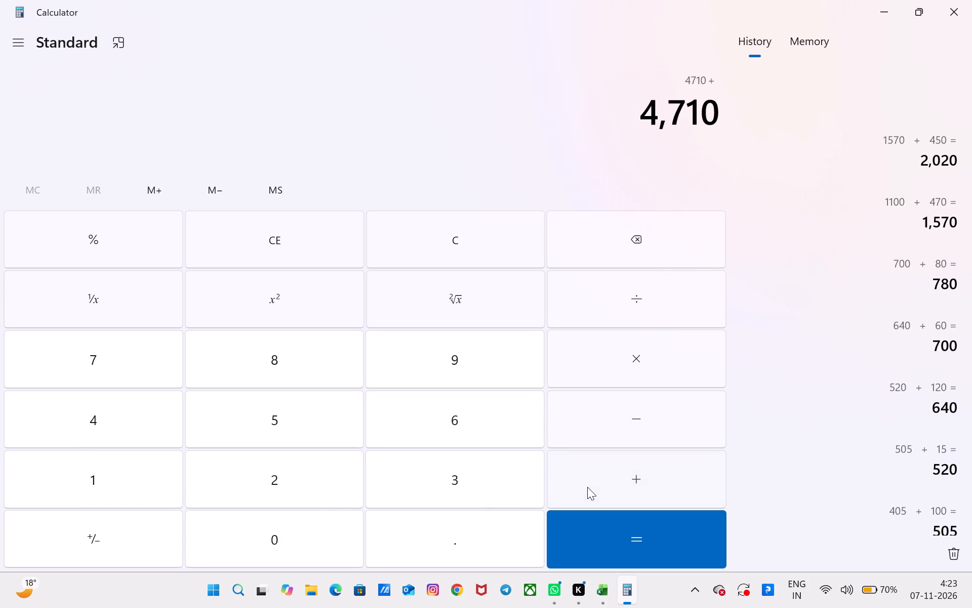
{"action": "left_click", "coordinate": [299, 424]}
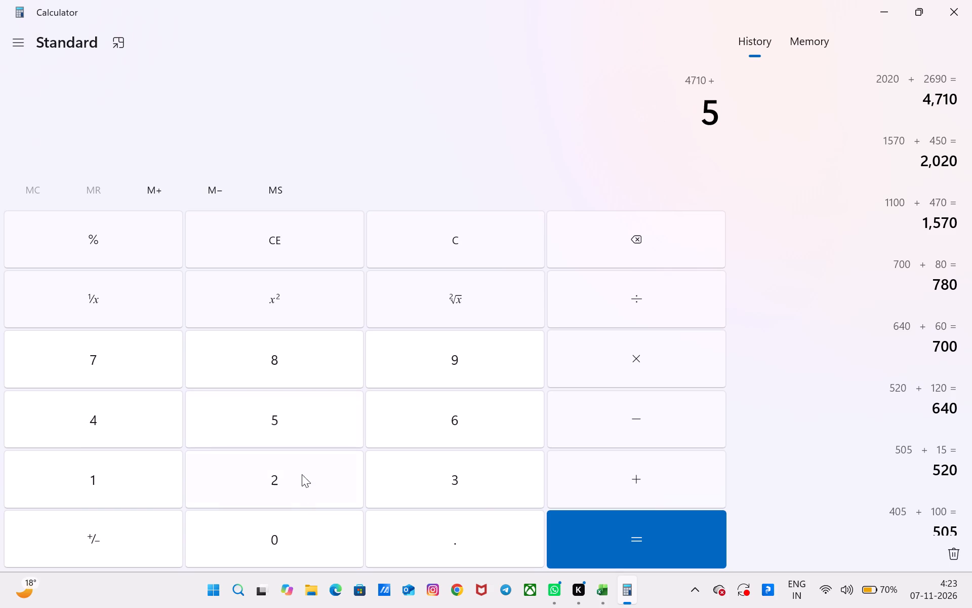
{"action": "left_click", "coordinate": [286, 532]}
{"action": "left_click", "coordinate": [641, 524]}
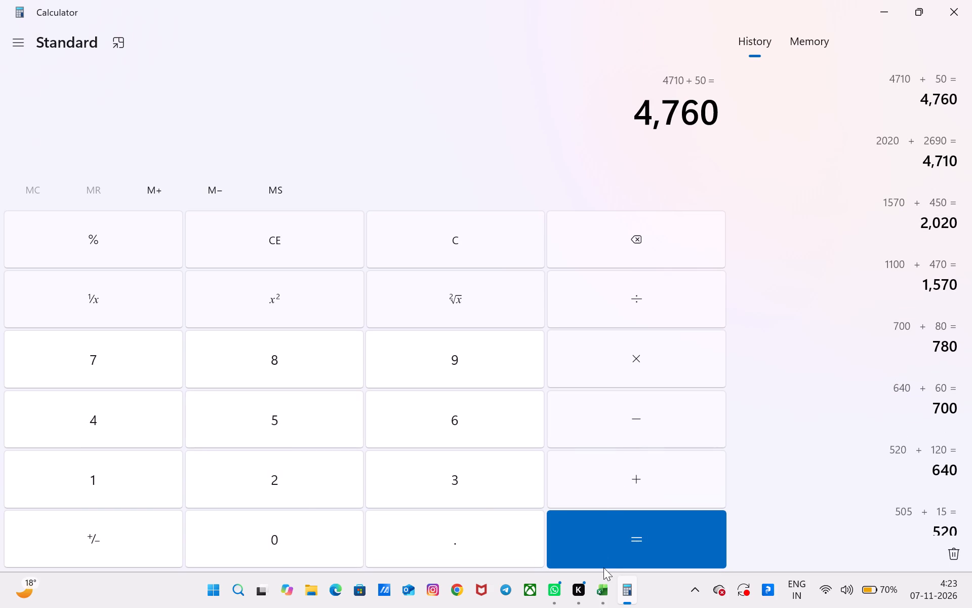
Switch to the sales workbook in Excel and enter the 05-Nov total in cell K10 as =SUM(C10:J10).
{"action": "left_click", "coordinate": [647, 499]}
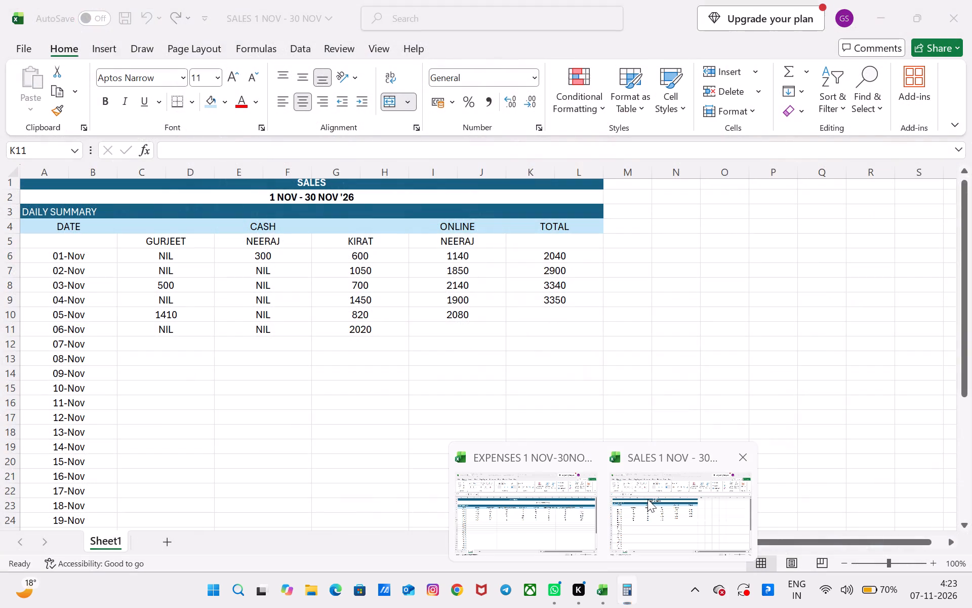
{"action": "left_click", "coordinate": [555, 317]}
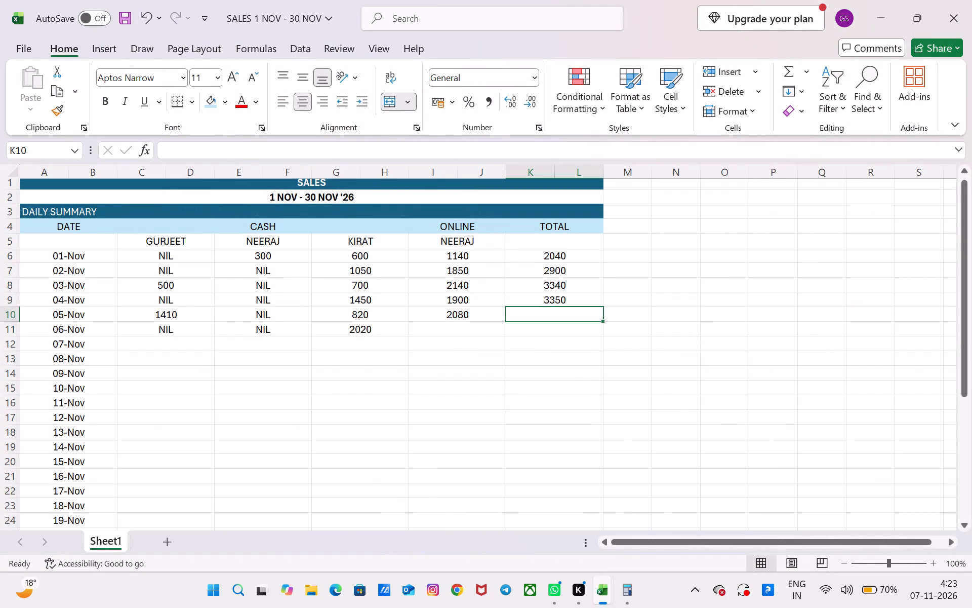
{"action": "type", "text": "=SUM"}
{"action": "key", "text": "shift+parenleft"}
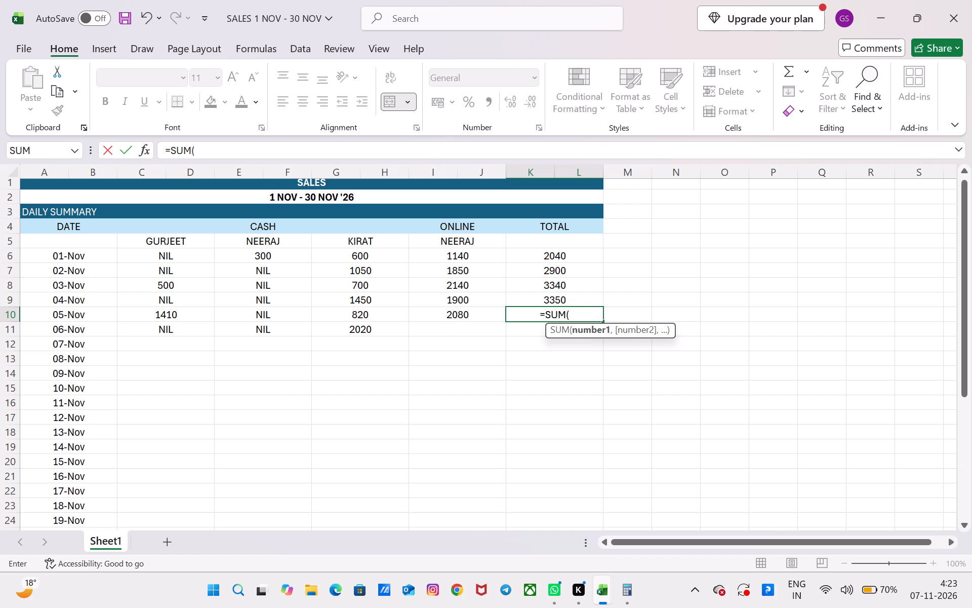
{"action": "type", "text": "C10"}
{"action": "key", "text": "shift+colon"}
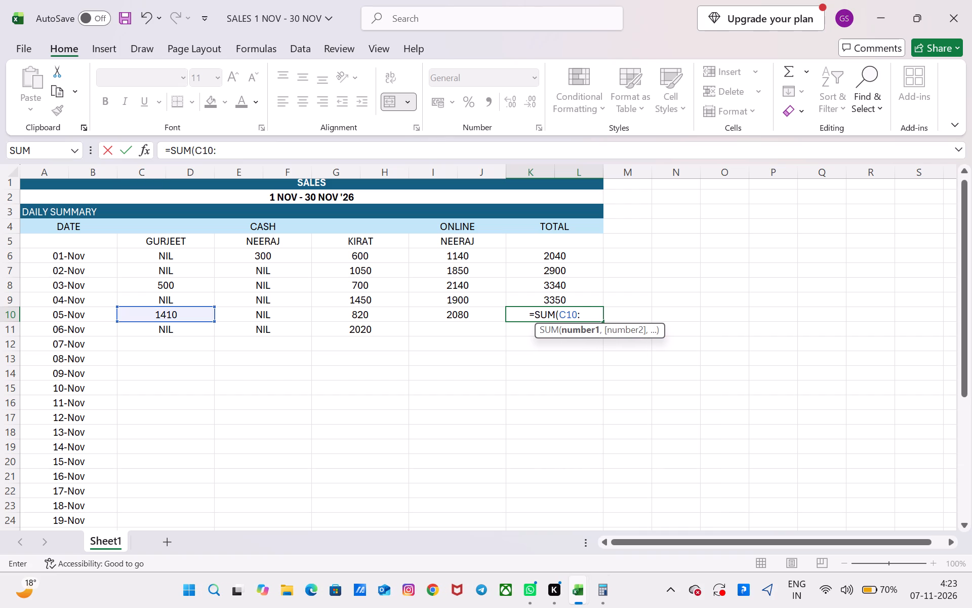
{"action": "type", "text": "J10"}
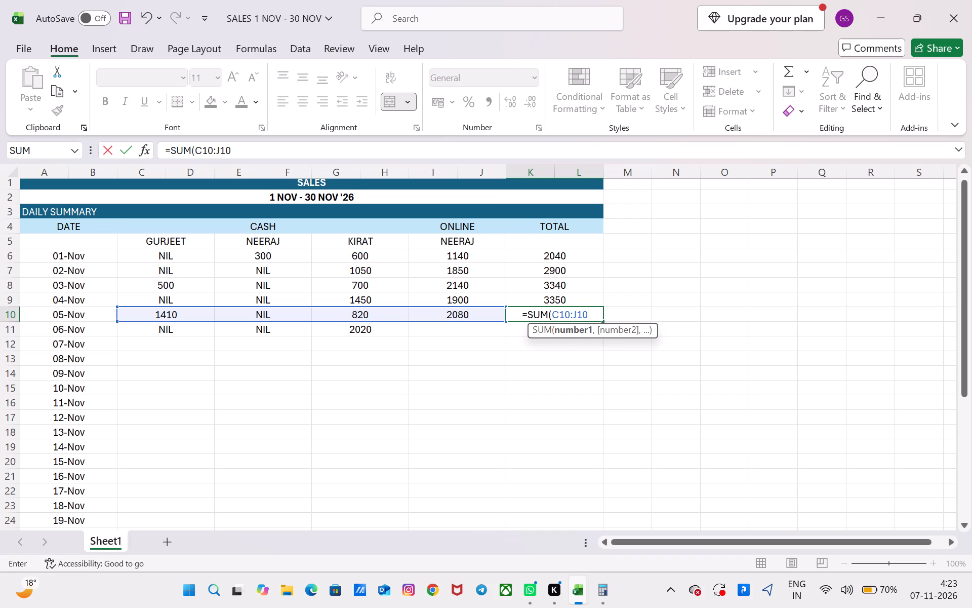
{"action": "key", "text": "shift+parenright"}
{"action": "key", "text": "Return"}
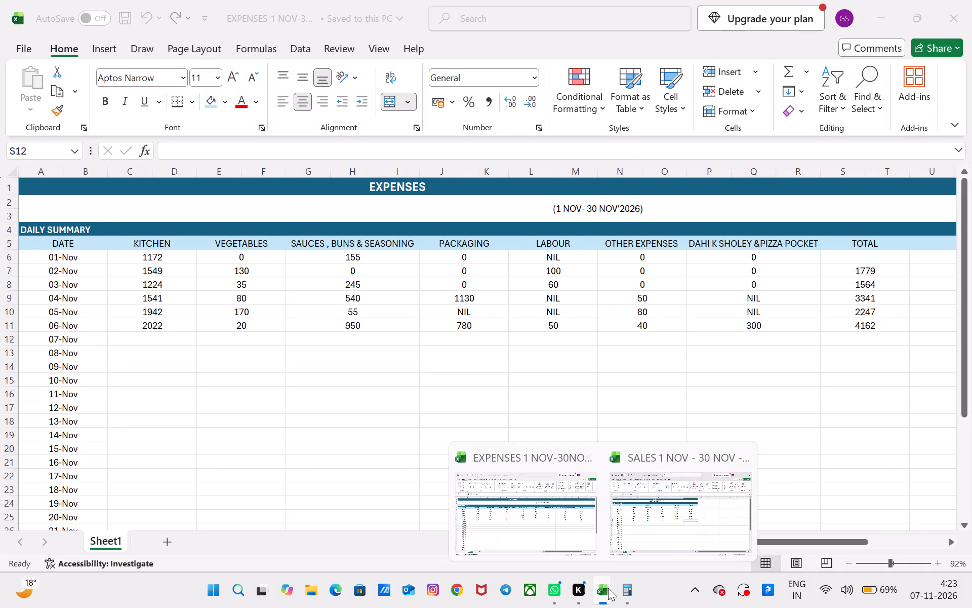
Switch to Calculator, subtract 4162 and 570 from the 4760 result, and close Calculator.
{"action": "left_click", "coordinate": [633, 535]}
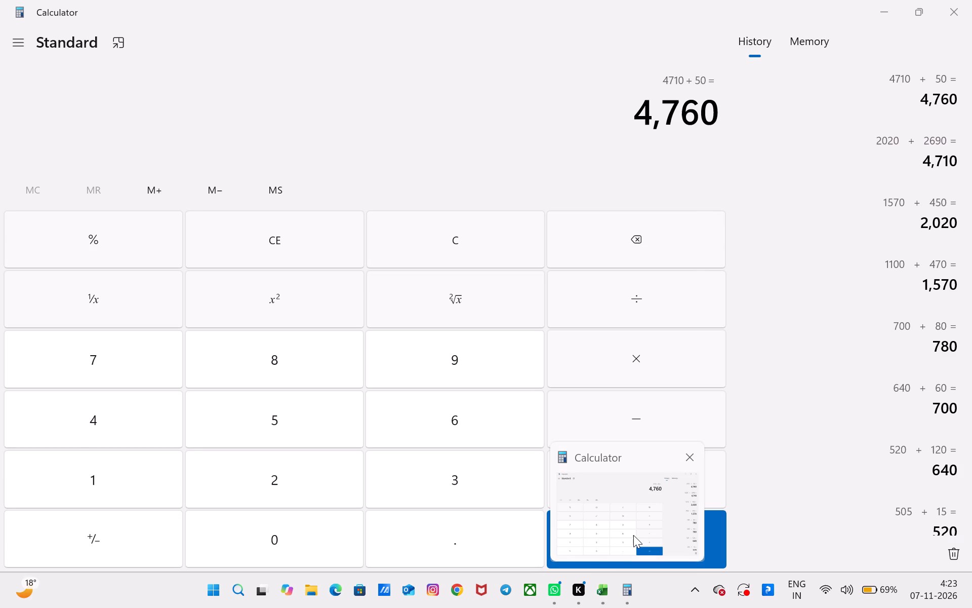
{"action": "left_click", "coordinate": [601, 413]}
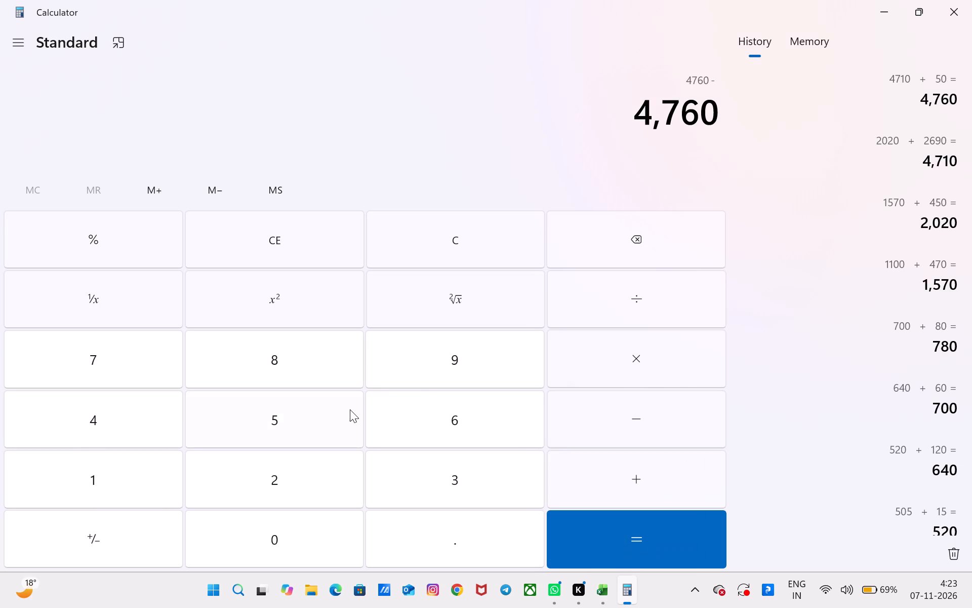
{"action": "left_click", "coordinate": [123, 426]}
{"action": "left_click", "coordinate": [90, 487]}
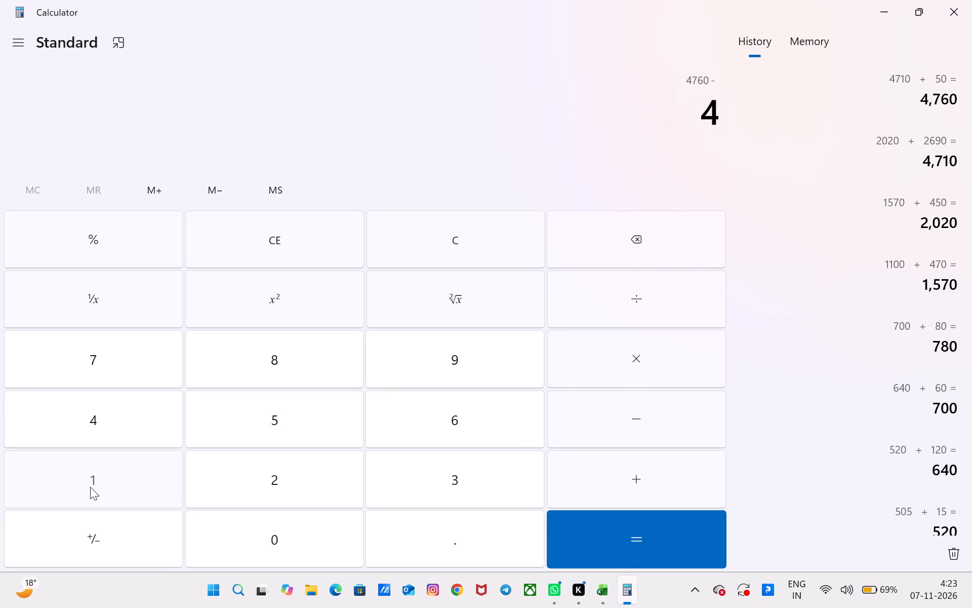
{"action": "left_click", "coordinate": [407, 428]}
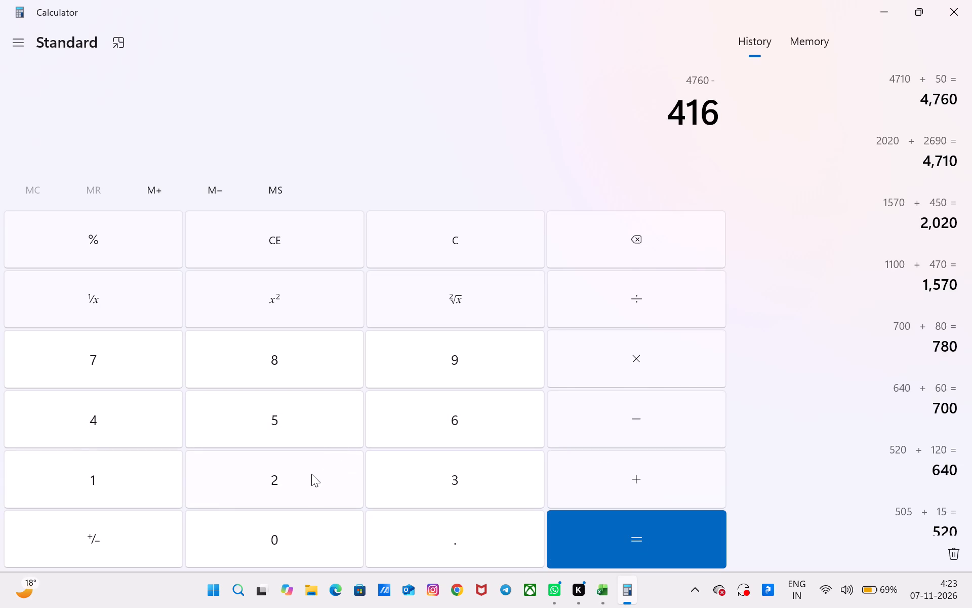
{"action": "left_click", "coordinate": [311, 474]}
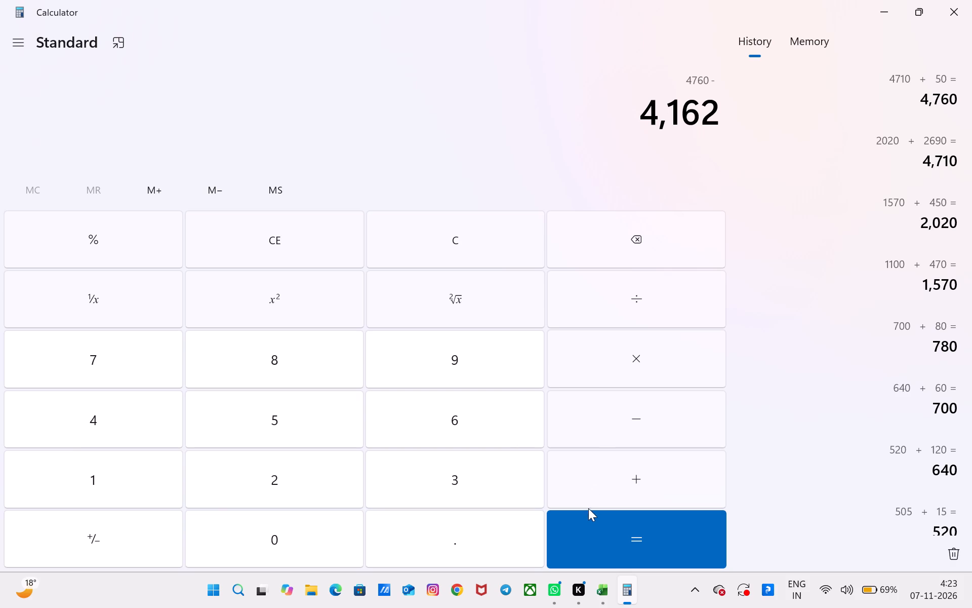
{"action": "left_click", "coordinate": [609, 411]}
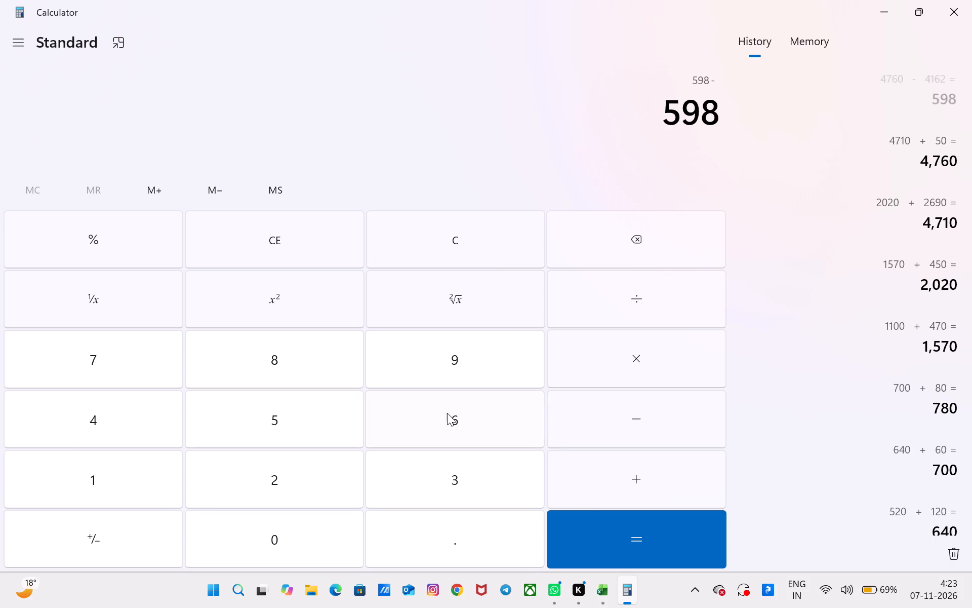
{"action": "left_click", "coordinate": [239, 407]}
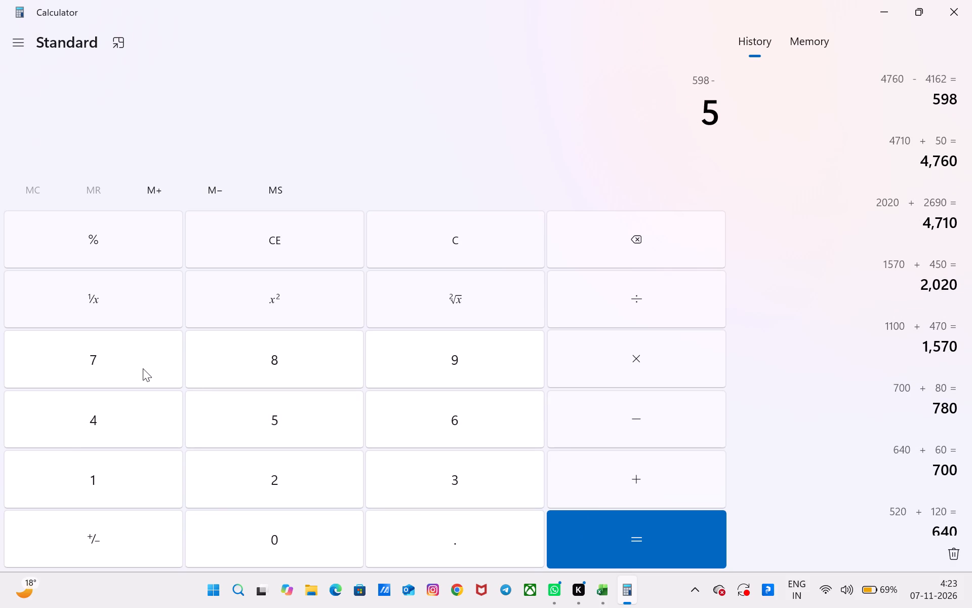
{"action": "left_click", "coordinate": [143, 368]}
{"action": "left_click", "coordinate": [249, 522]}
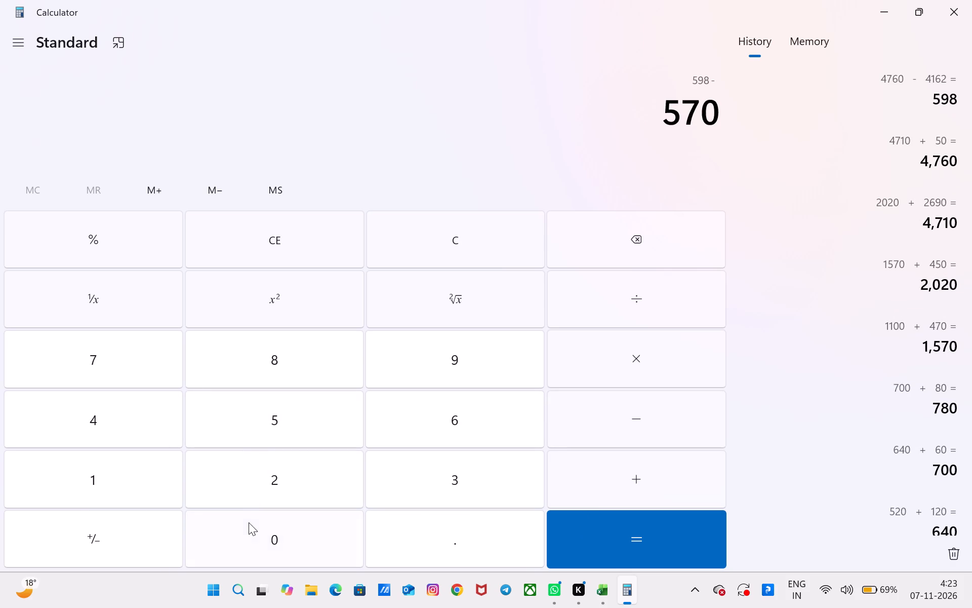
{"action": "left_click", "coordinate": [626, 539]}
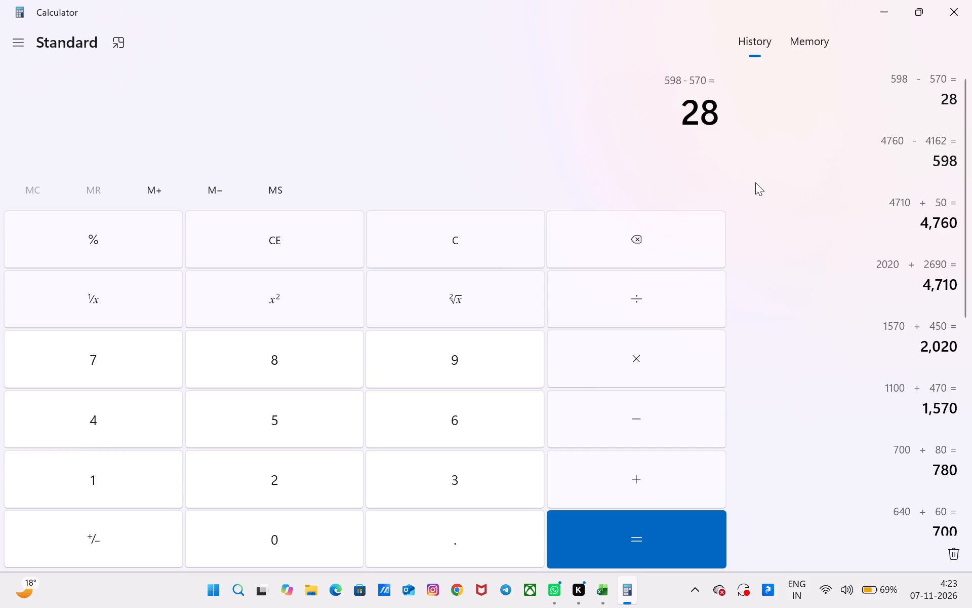
{"action": "left_click", "coordinate": [951, 0]}
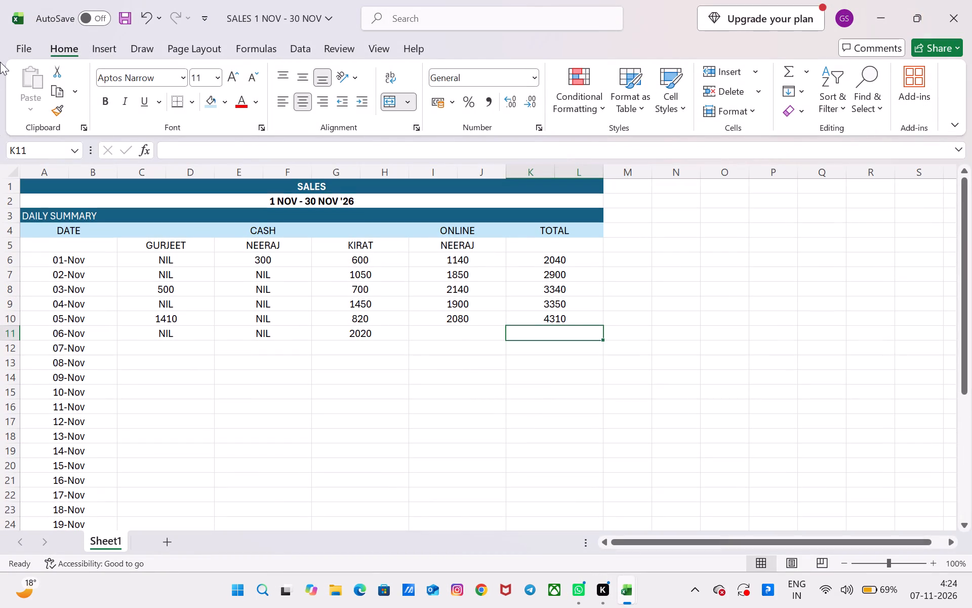
Save the sales workbook as SALES 1 NOV - 30 NOV in the Downloads folder, replacing the existing file.
{"action": "left_click", "coordinate": [17, 48]}
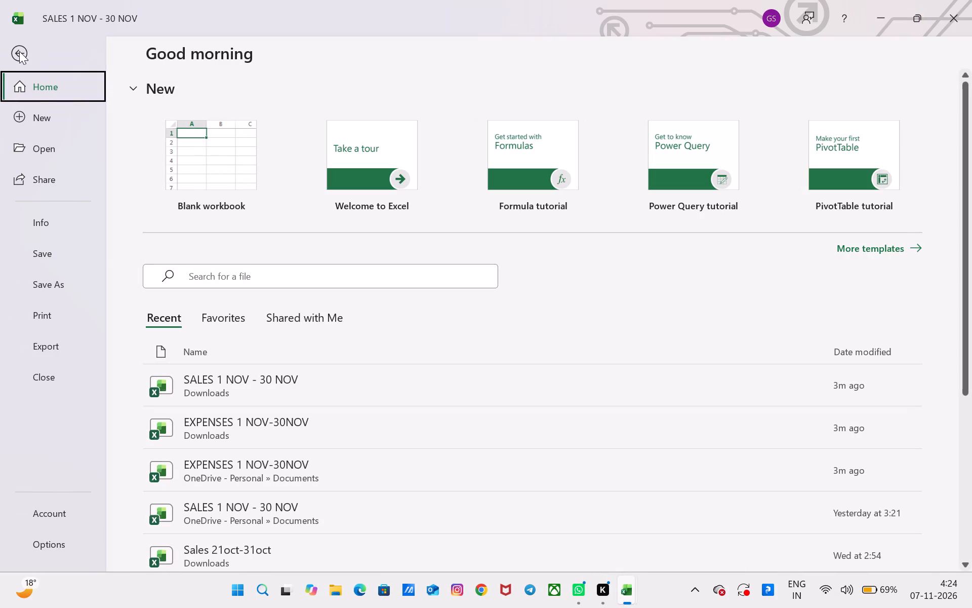
{"action": "left_click", "coordinate": [50, 285]}
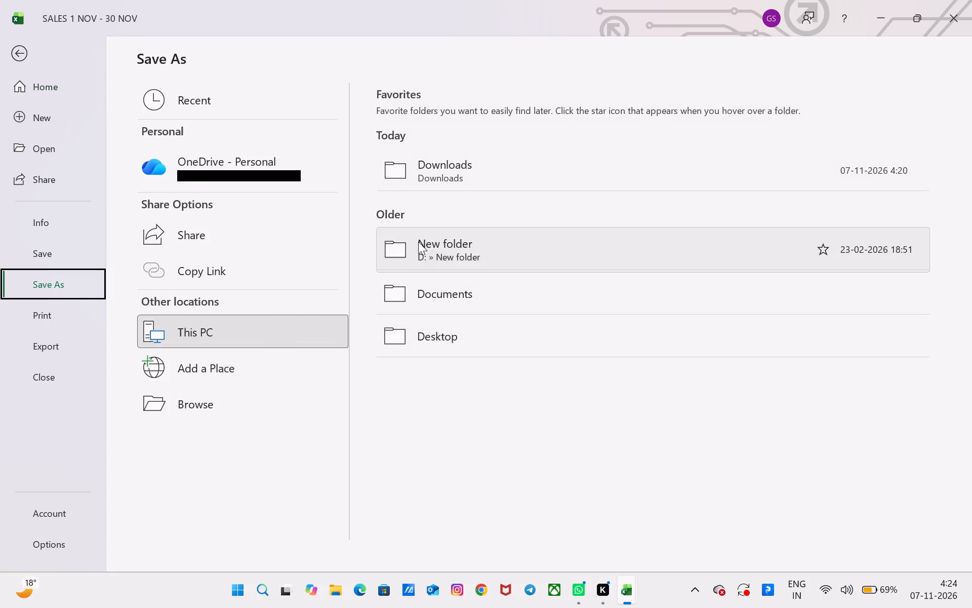
{"action": "left_click", "coordinate": [434, 181]}
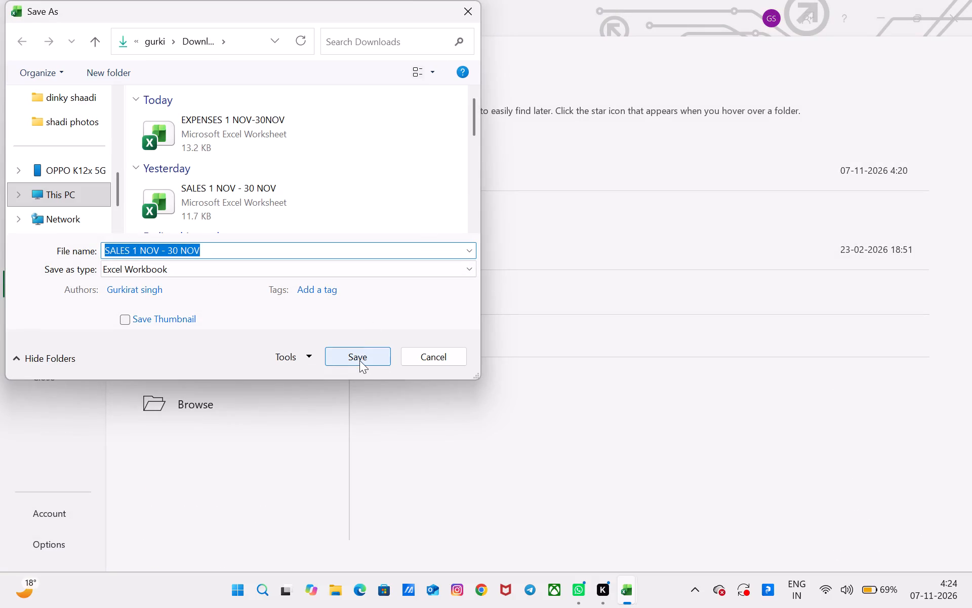
{"action": "left_click", "coordinate": [359, 360]}
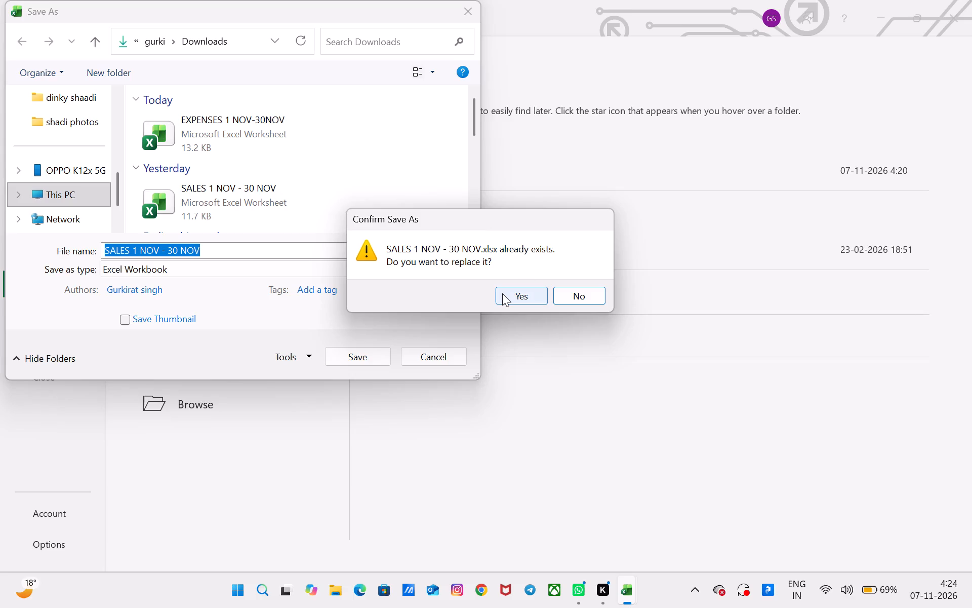
{"action": "left_click", "coordinate": [502, 293]}
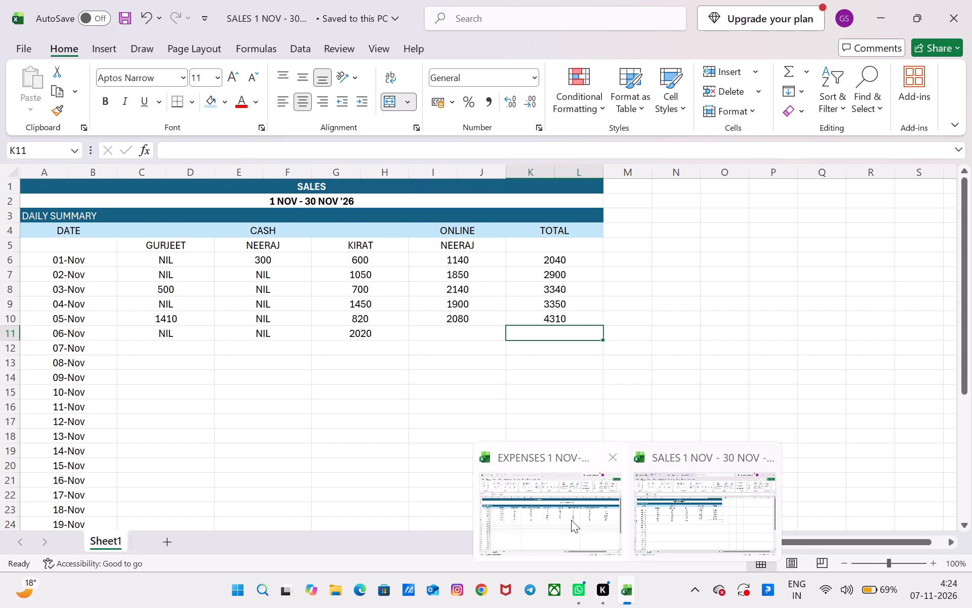
Switch to the EXPENSES 1 NOV-30NOV workbook and add the headings GURJEET in U5, NEERAJ in W5 and KIRAT in Y5.
{"action": "left_click", "coordinate": [563, 512]}
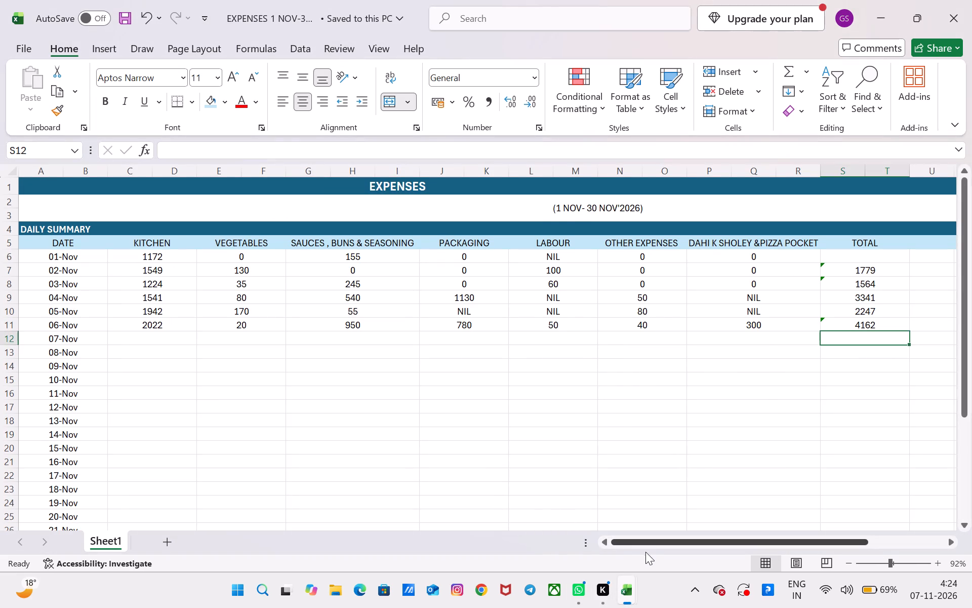
{"action": "left_click_drag", "start_coordinate": [647, 540], "coordinate": [674, 540]}
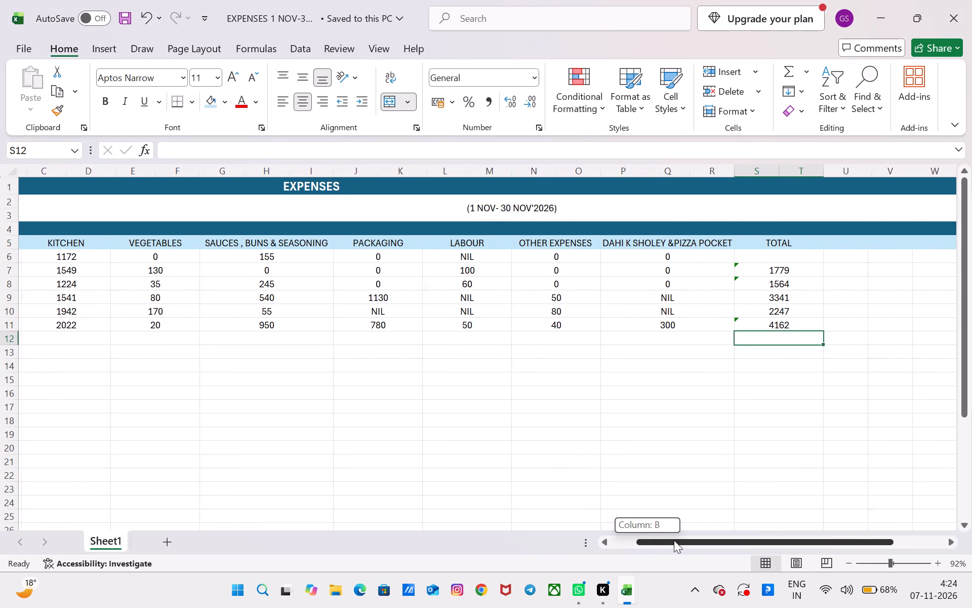
{"action": "left_click_drag", "start_coordinate": [674, 540], "coordinate": [732, 542]}
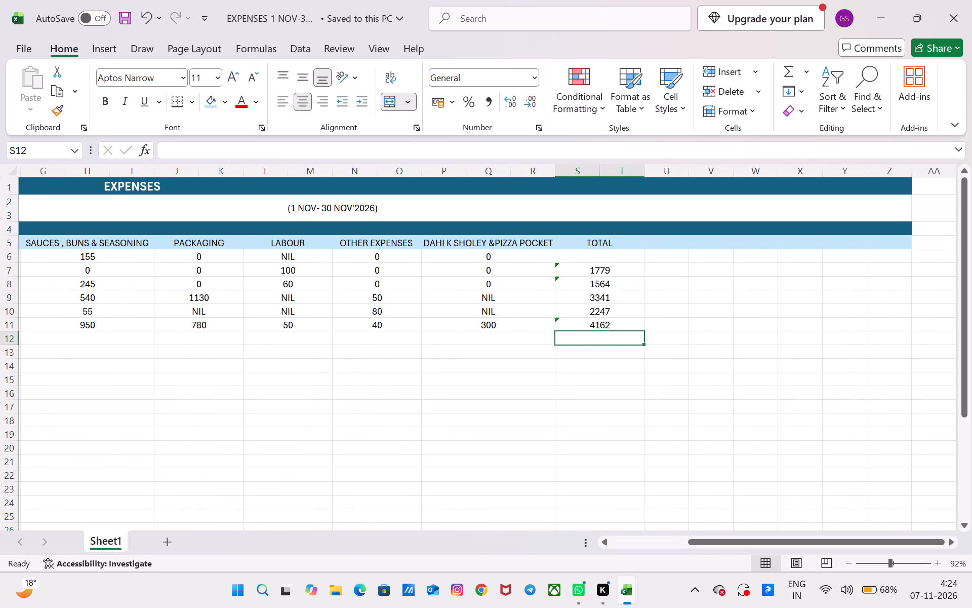
{"action": "left_click", "coordinate": [673, 242]}
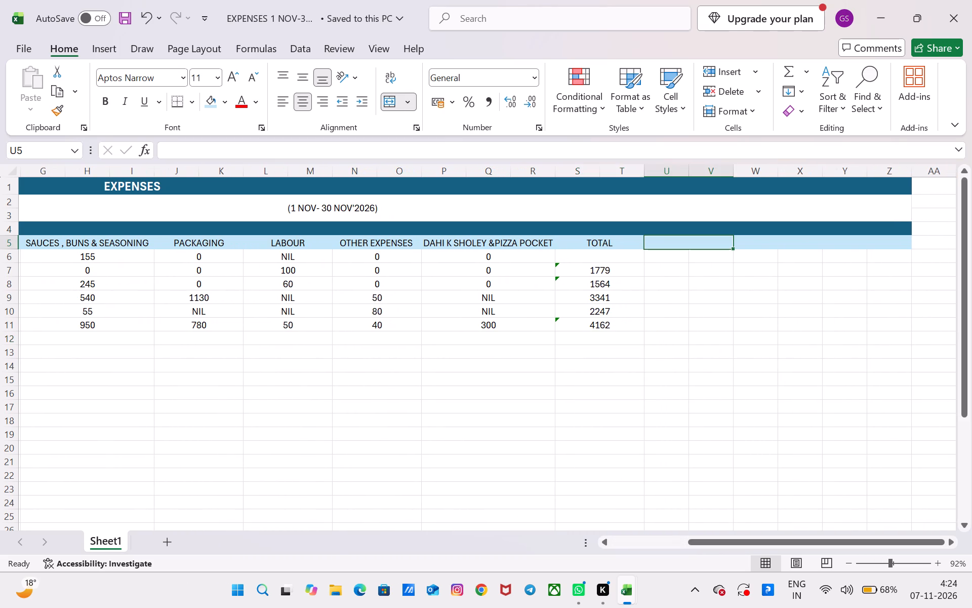
{"action": "left_click", "coordinate": [344, 146]}
{"action": "type", "text": "GURJEET"}
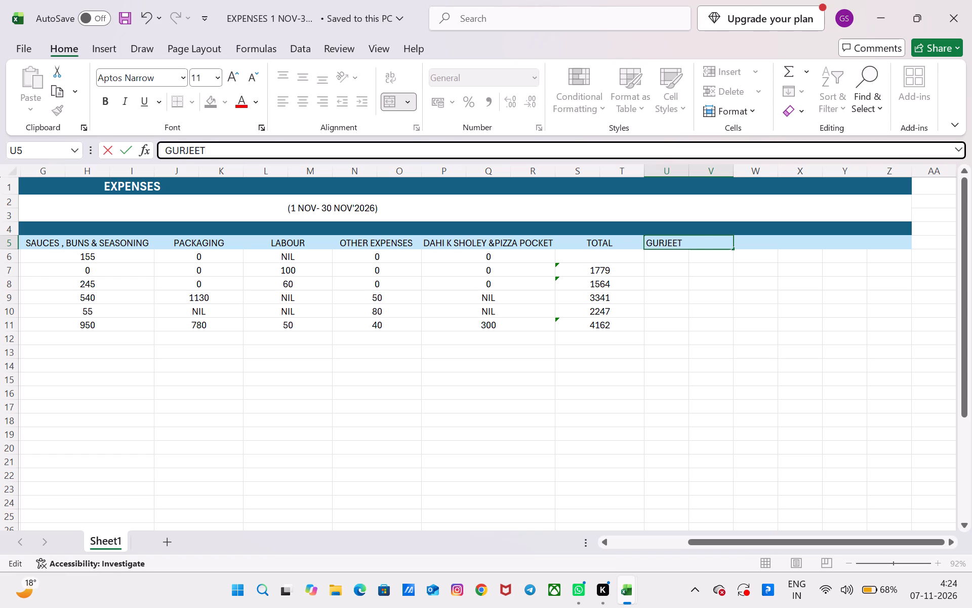
{"action": "key", "text": "Return"}
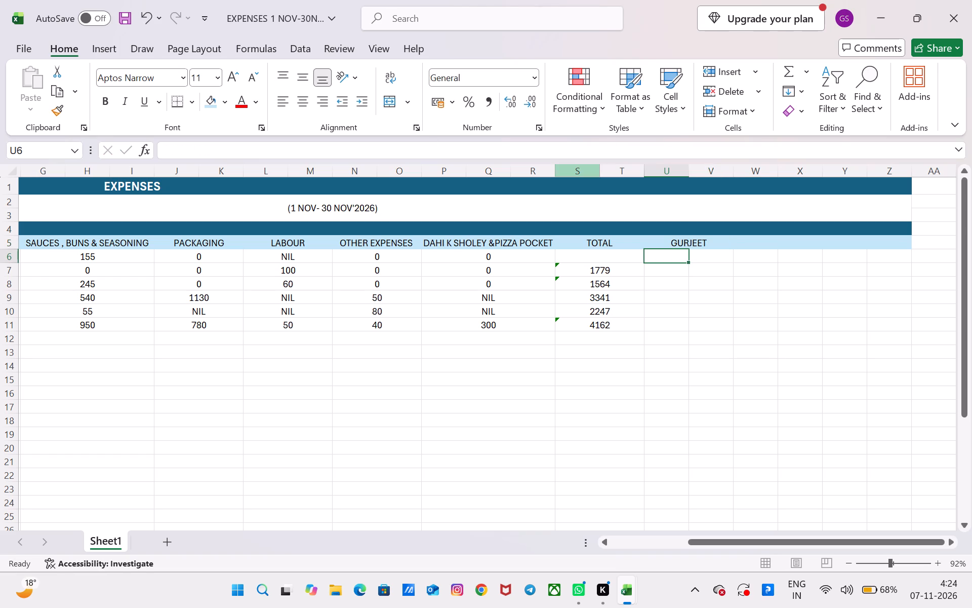
{"action": "left_click", "coordinate": [759, 244]}
{"action": "type", "text": "NEERAJ"}
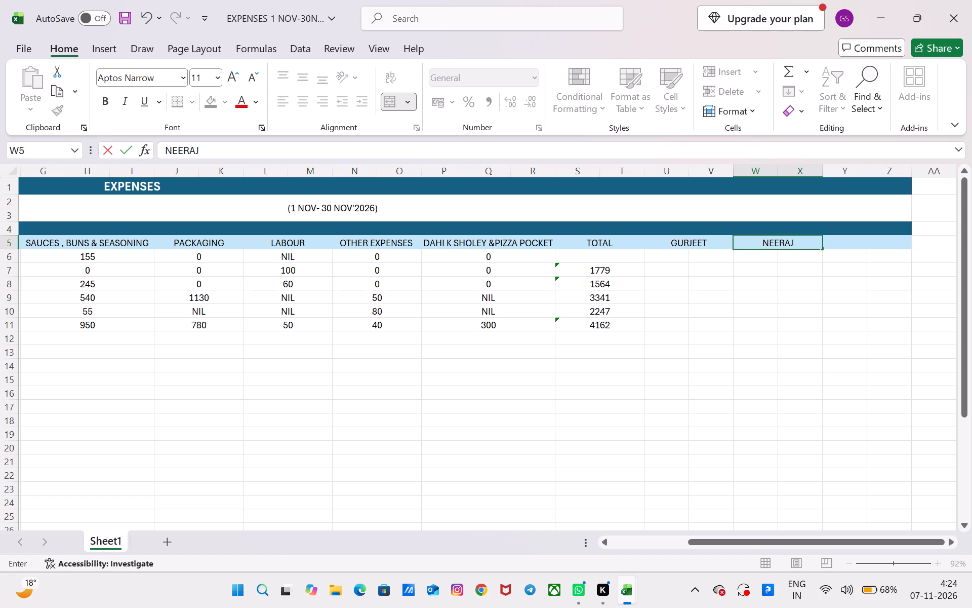
{"action": "key", "text": "Return"}
{"action": "left_click", "coordinate": [859, 246]}
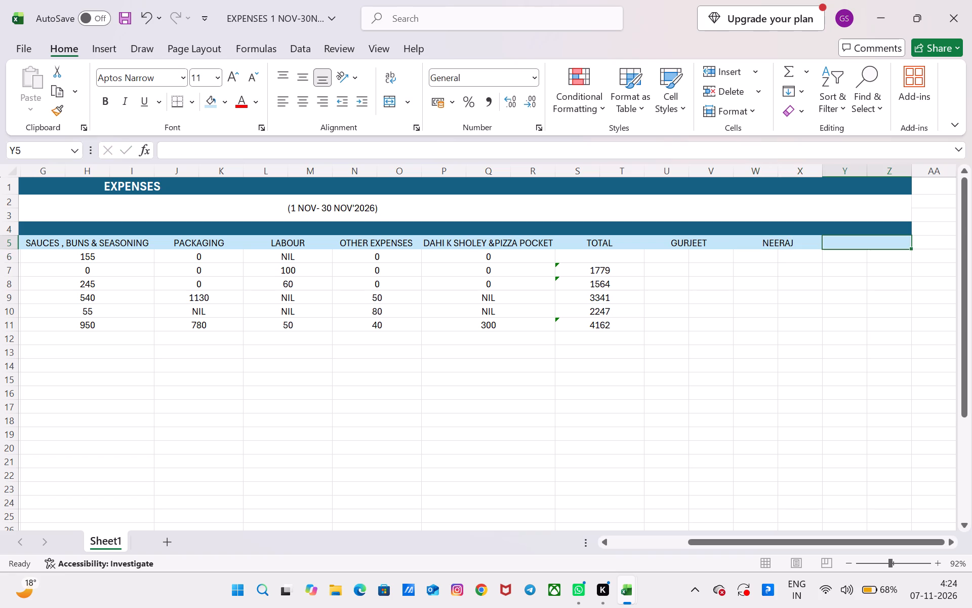
{"action": "type", "text": "KU"}
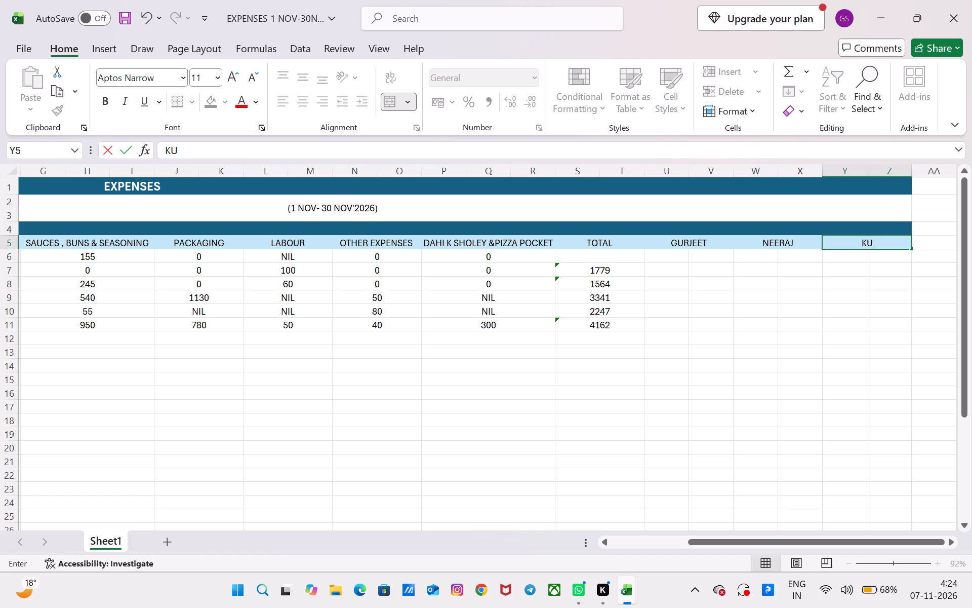
{"action": "key", "text": "BackSpace"}
{"action": "type", "text": "IRAT"}
Merge and center U6:V6 under GURJEET and fill the merged format down through row 35.
{"action": "left_click", "coordinate": [677, 261]}
{"action": "left_click_drag", "start_coordinate": [677, 261], "coordinate": [699, 260]}
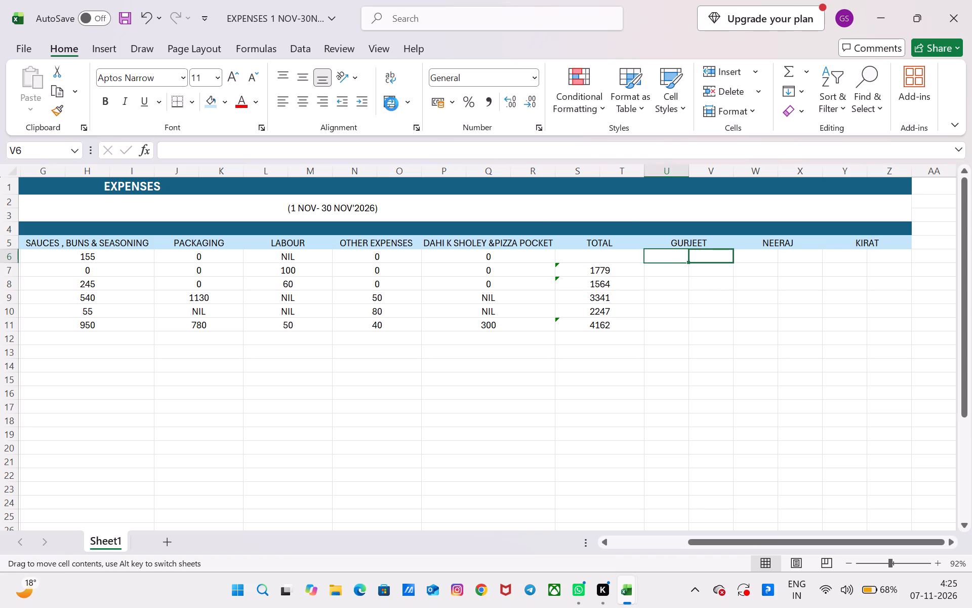
{"action": "left_click", "coordinate": [659, 280]}
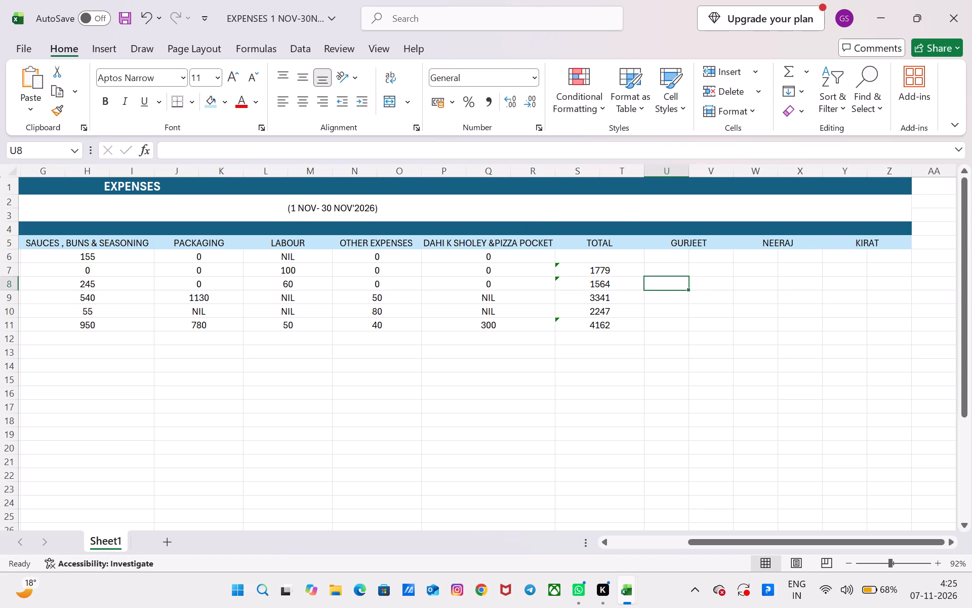
{"action": "left_click", "coordinate": [666, 257]}
{"action": "left_click_drag", "start_coordinate": [666, 257], "coordinate": [702, 256]}
{"action": "left_click", "coordinate": [666, 279]}
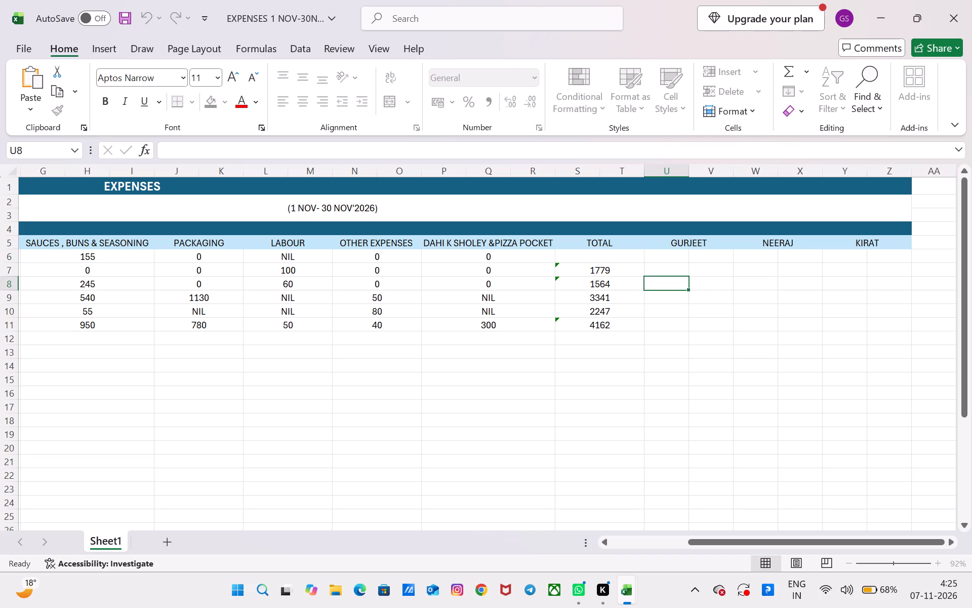
{"action": "left_click_drag", "start_coordinate": [667, 260], "coordinate": [699, 257]}
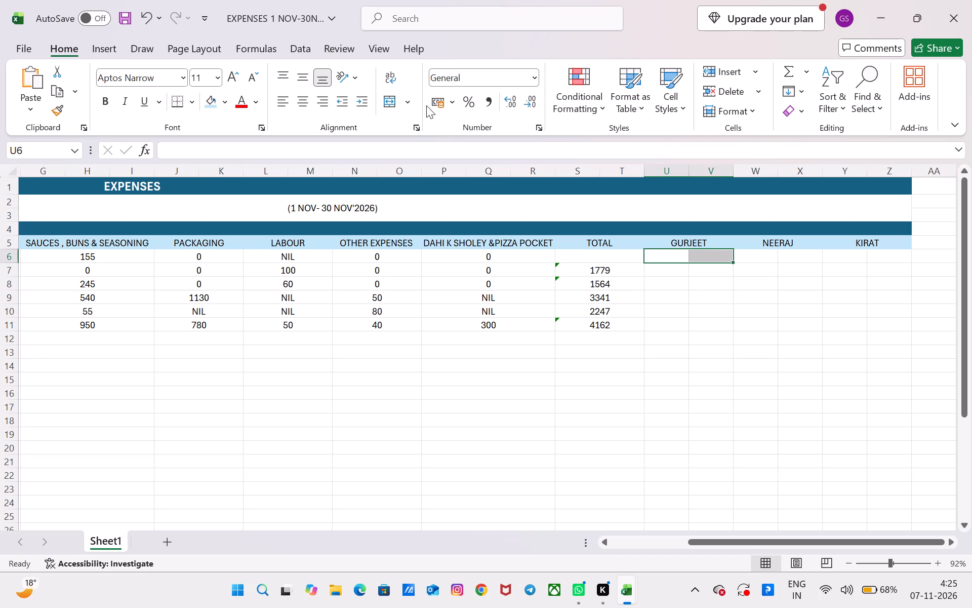
{"action": "left_click", "coordinate": [393, 94]}
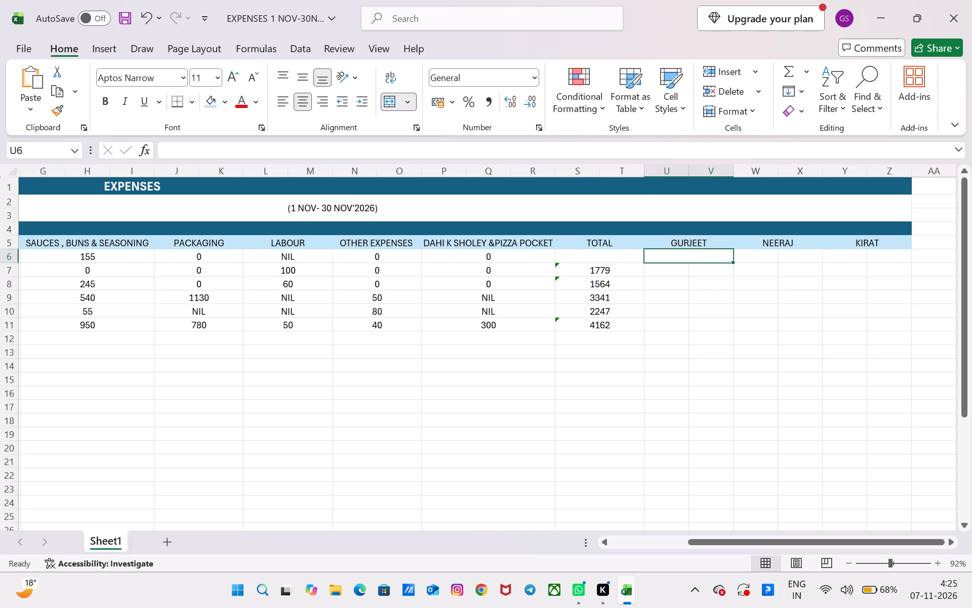
{"action": "left_click_drag", "start_coordinate": [732, 260], "coordinate": [813, 547]}
{"action": "scroll", "coordinate": [803, 562], "scroll_direction": "up", "scroll_amount": 1}
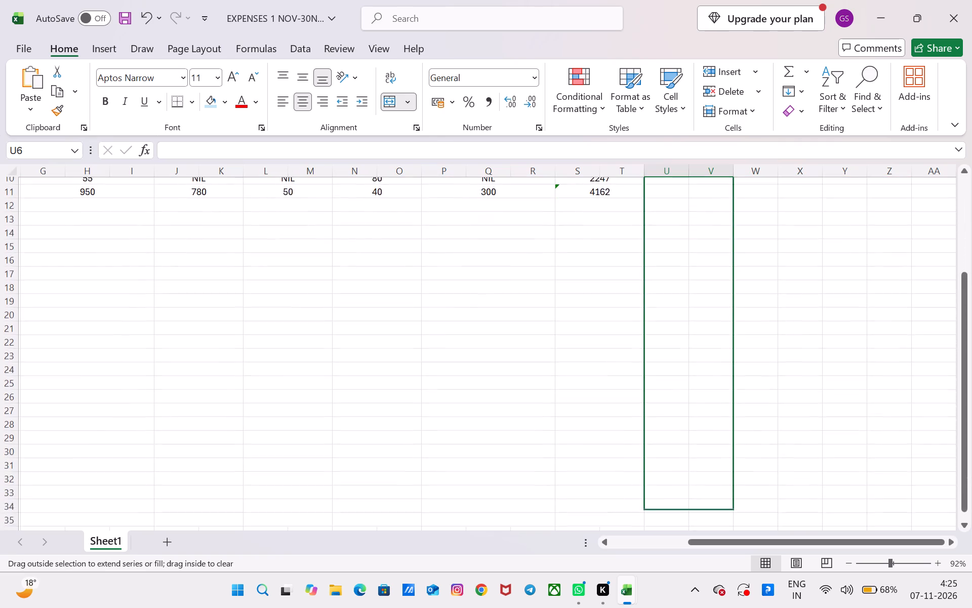
{"action": "left_click_drag", "start_coordinate": [813, 547], "coordinate": [817, 510]}
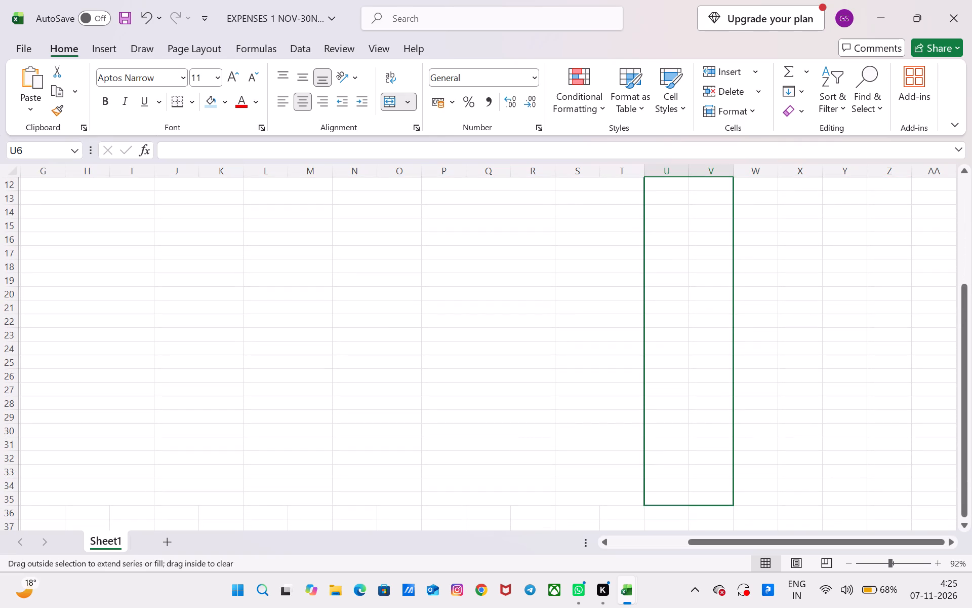
{"action": "left_click_drag", "start_coordinate": [817, 510], "coordinate": [820, 509]}
{"action": "scroll", "coordinate": [820, 332], "scroll_direction": "up", "scroll_amount": 4}
Merge and center W6:X6 under NEERAJ and Y6:Z6 under KIRAT.
{"action": "left_click_drag", "start_coordinate": [762, 259], "coordinate": [781, 257]}
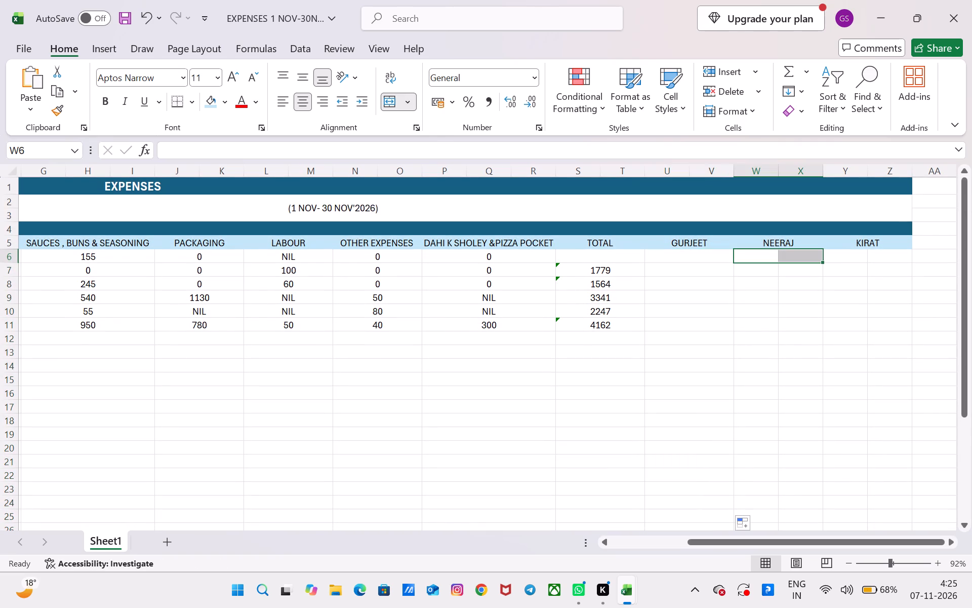
{"action": "left_click_drag", "start_coordinate": [781, 257], "coordinate": [790, 258]}
{"action": "left_click", "coordinate": [390, 100]}
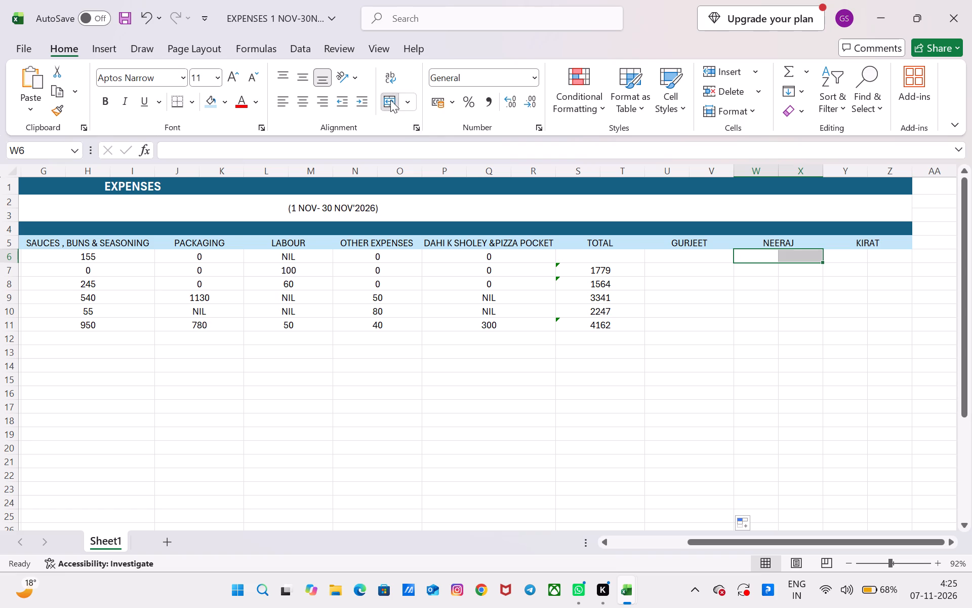
{"action": "left_click_drag", "start_coordinate": [835, 257], "coordinate": [848, 256]}
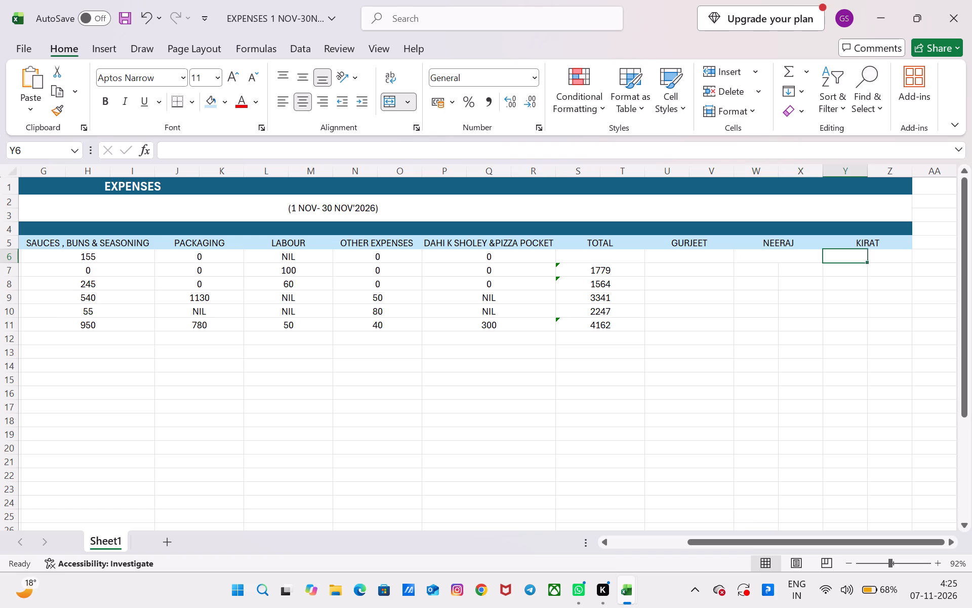
{"action": "left_click_drag", "start_coordinate": [848, 256], "coordinate": [881, 256]}
{"action": "left_click", "coordinate": [385, 99]}
Fill the merged W6:X6 format down the NEERAJ column.
{"action": "left_click_drag", "start_coordinate": [774, 258], "coordinate": [819, 262]}
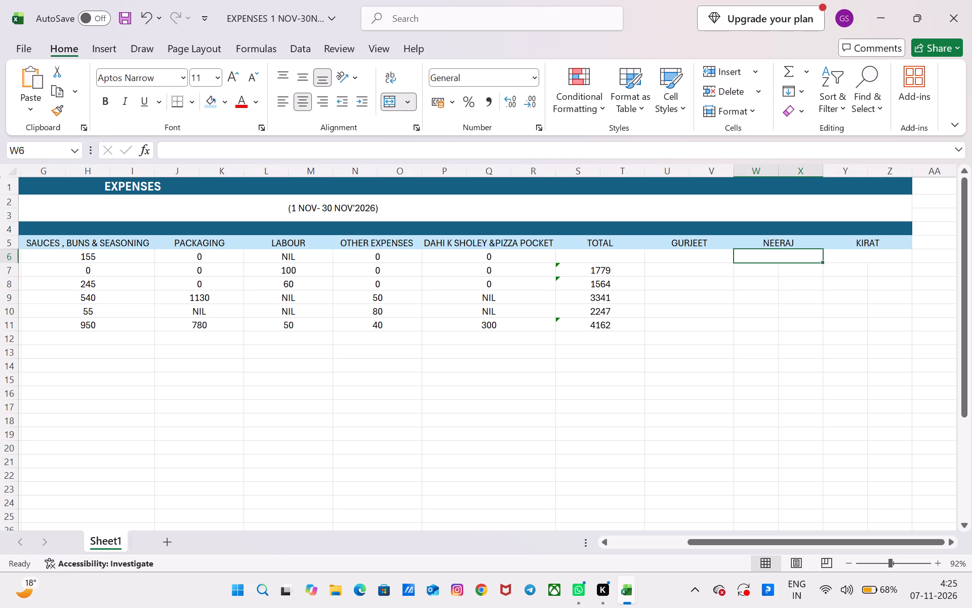
Fill the merged W6:X6 format down the NEERAJ column through row 35.
{"action": "left_click_drag", "start_coordinate": [819, 262], "coordinate": [816, 260]}
{"action": "left_click_drag", "start_coordinate": [822, 260], "coordinate": [905, 533]}
{"action": "scroll", "coordinate": [852, 478], "scroll_direction": "up", "scroll_amount": 1}
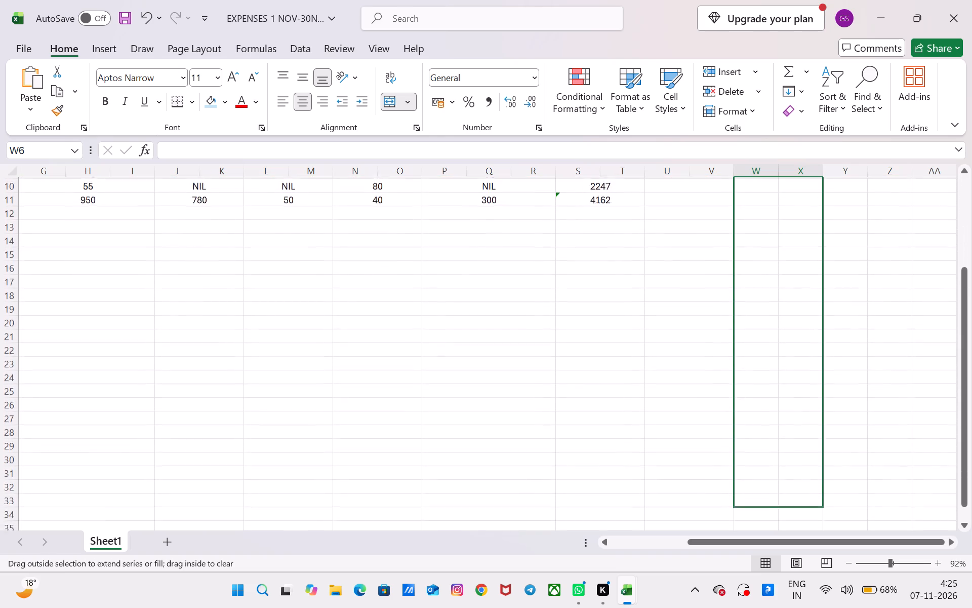
{"action": "left_click_drag", "start_coordinate": [905, 533], "coordinate": [896, 501]}
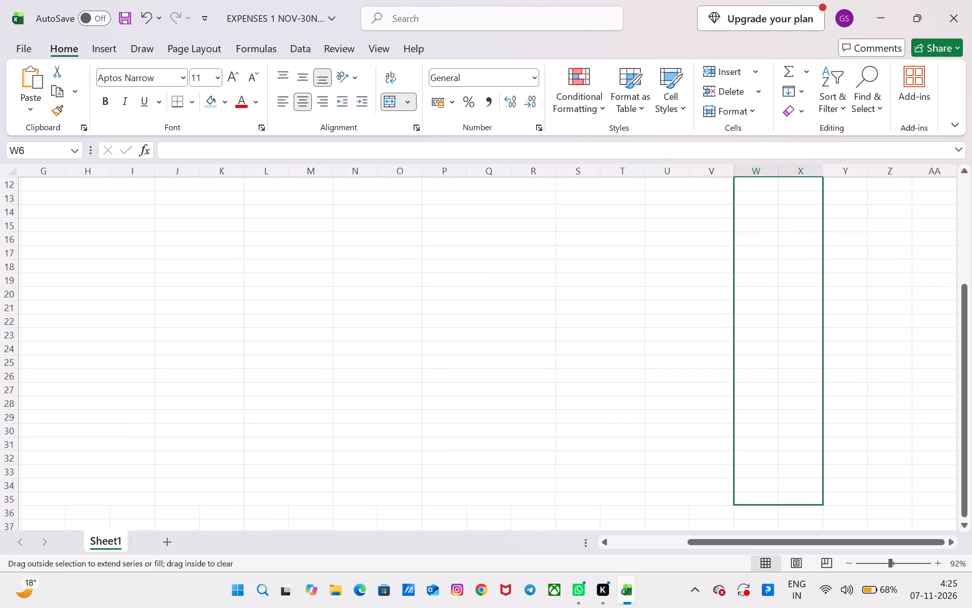
{"action": "left_click_drag", "start_coordinate": [896, 501], "coordinate": [896, 501]}
{"action": "scroll", "coordinate": [920, 360], "scroll_direction": "up", "scroll_amount": 3}
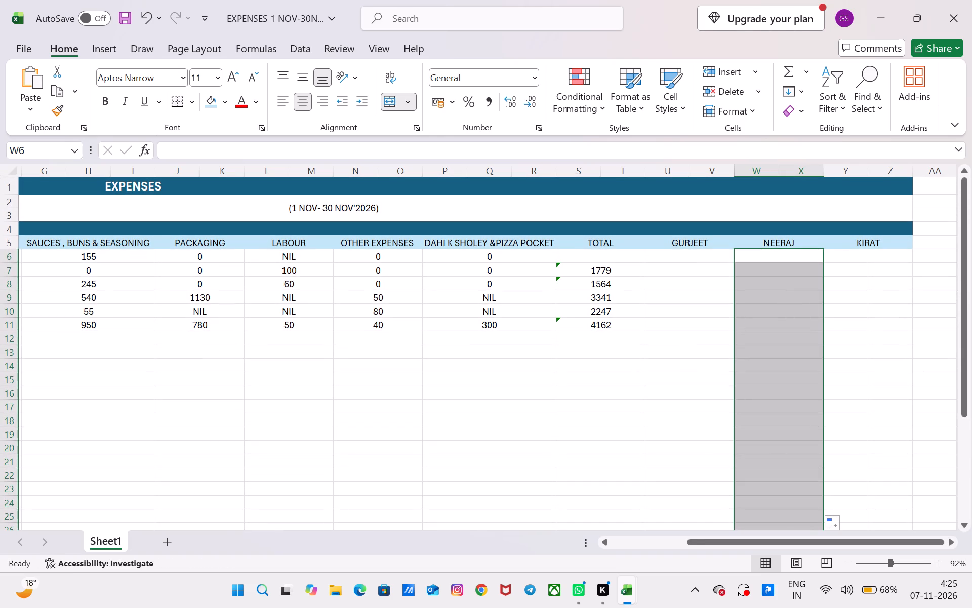
{"action": "left_click", "coordinate": [885, 260]}
{"action": "left_click_drag", "start_coordinate": [912, 261], "coordinate": [914, 303]}
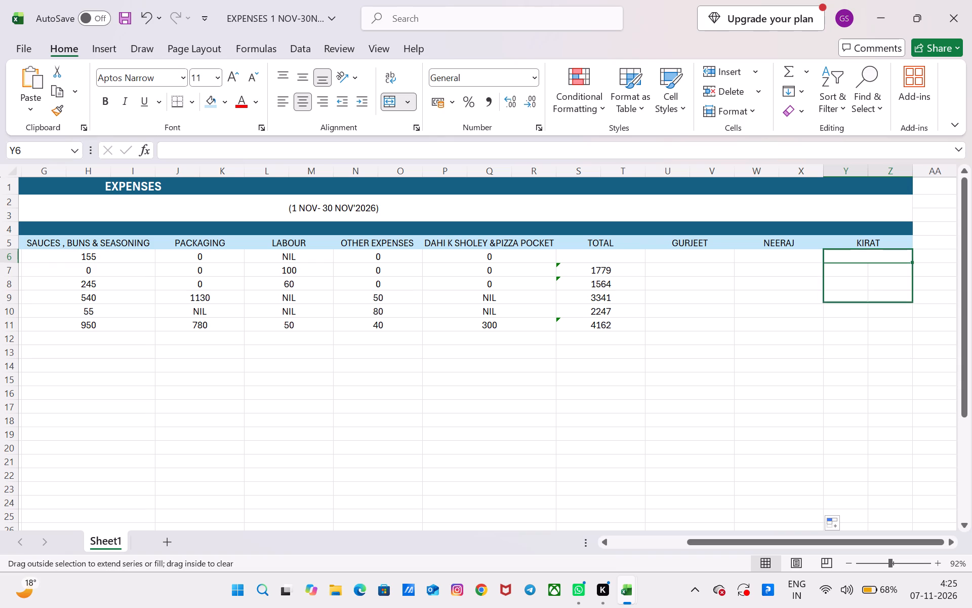
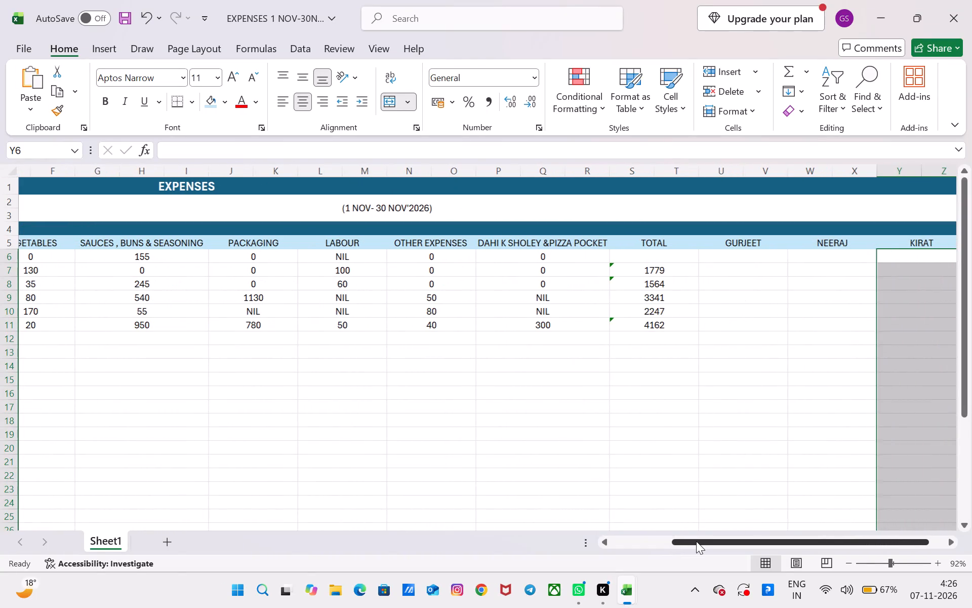
Enter NIL under both GURJEET (U11) and NEERAJ (W11) in row 11.
{"action": "left_click", "coordinate": [725, 327]}
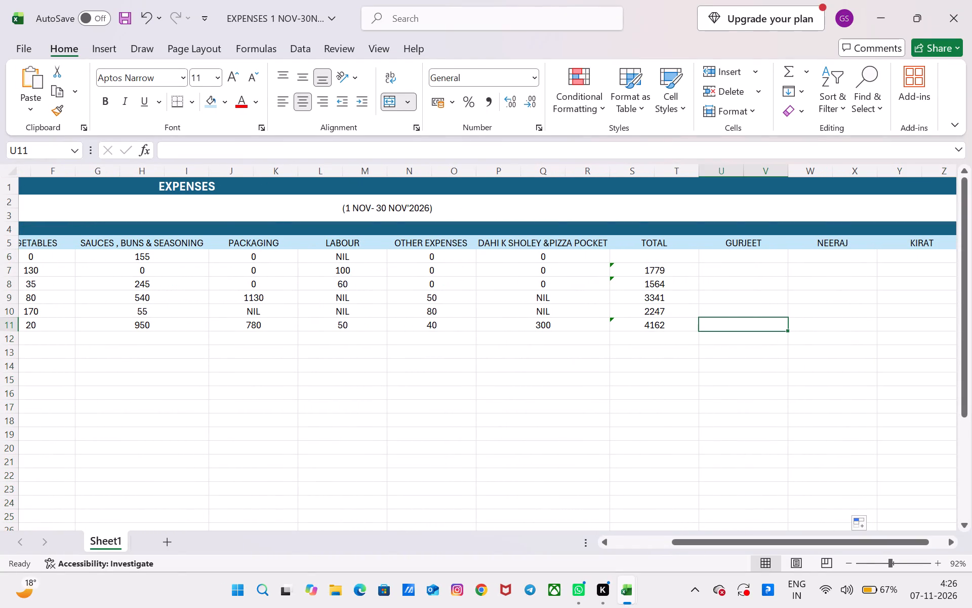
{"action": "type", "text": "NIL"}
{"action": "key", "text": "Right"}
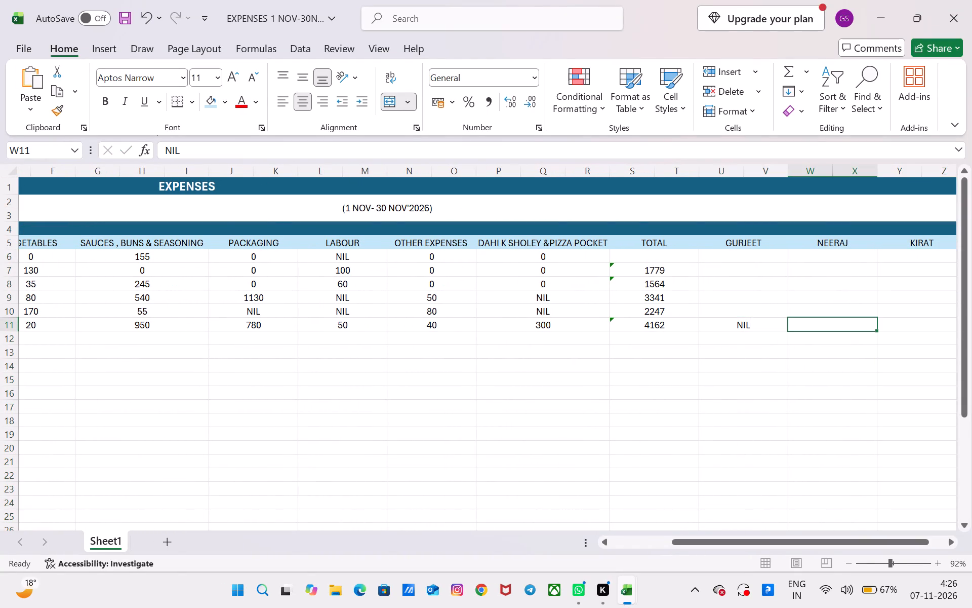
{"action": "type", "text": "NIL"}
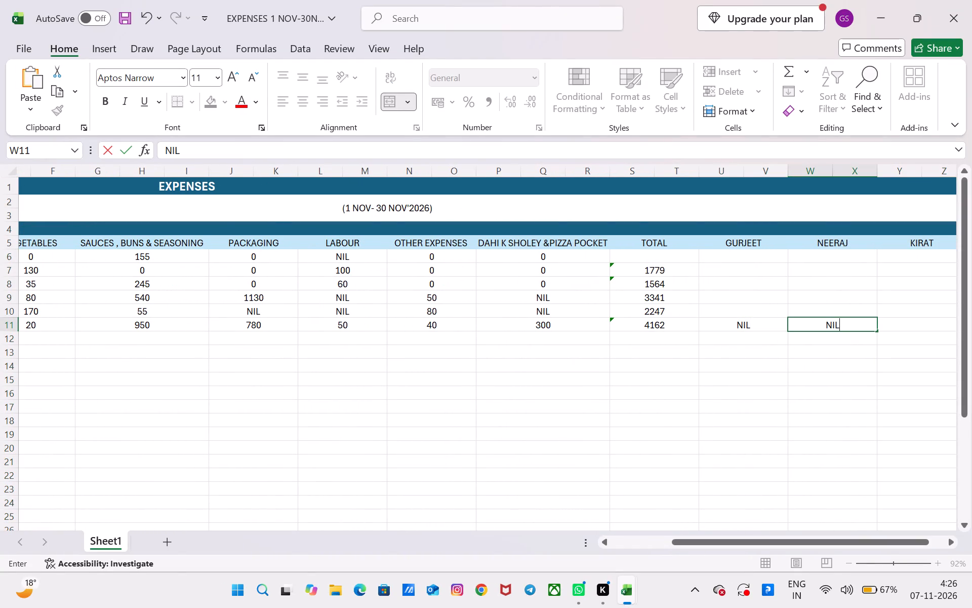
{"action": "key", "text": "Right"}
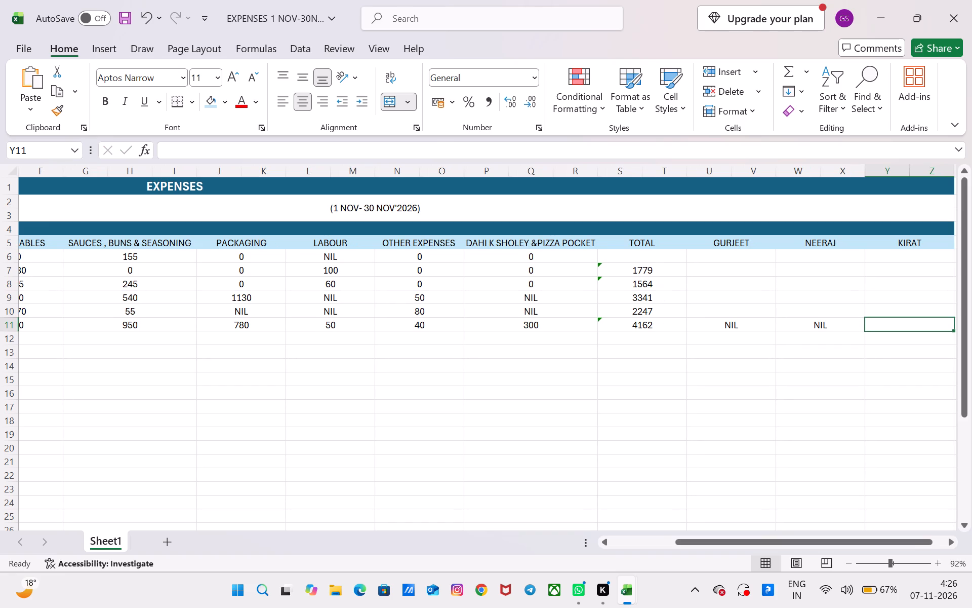
Change the GURJEET entry for 06-Nov in U11 to 20.
{"action": "left_click", "coordinate": [710, 341]}
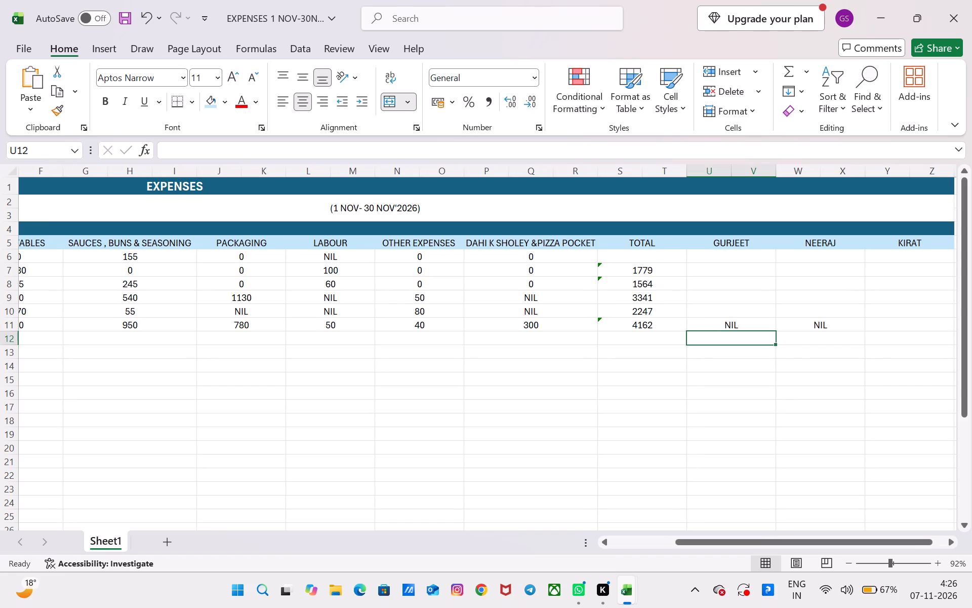
{"action": "left_click", "coordinate": [750, 320]}
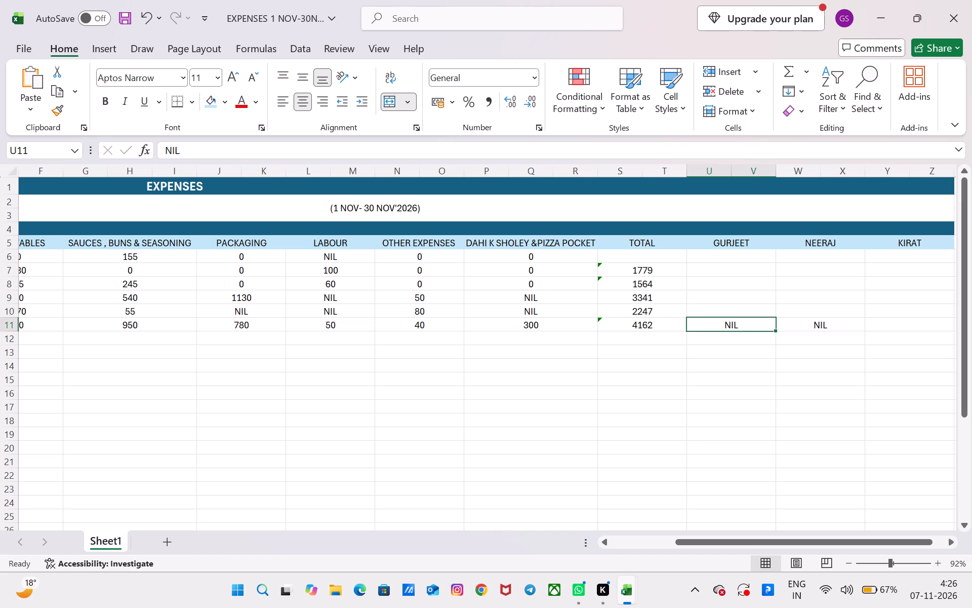
{"action": "key", "text": "2"}
{"action": "key", "text": "0"}
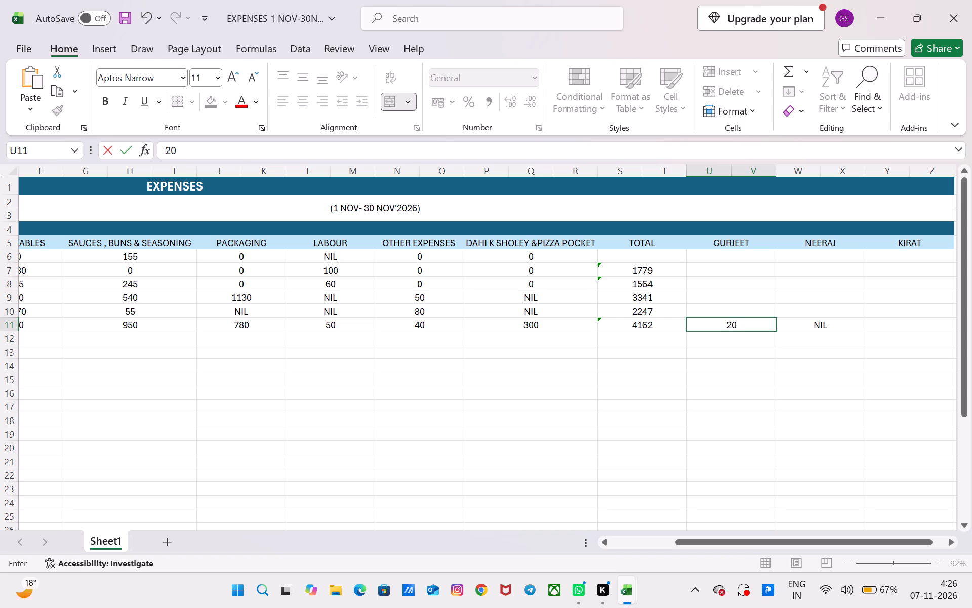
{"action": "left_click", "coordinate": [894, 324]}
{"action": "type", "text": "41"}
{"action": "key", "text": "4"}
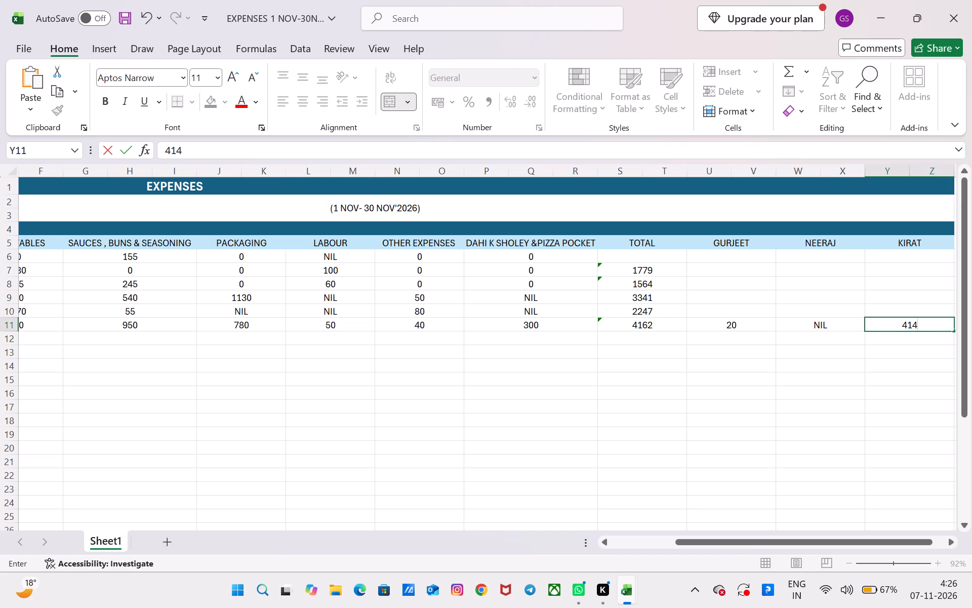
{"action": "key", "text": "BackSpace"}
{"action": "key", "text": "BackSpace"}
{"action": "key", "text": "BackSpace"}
Check the 06-Nov expense amounts, switch to Calculator and compute 4142 minus 20 minus 2022.
{"action": "scroll", "coordinate": [843, 333], "scroll_direction": "down", "scroll_amount": 1}
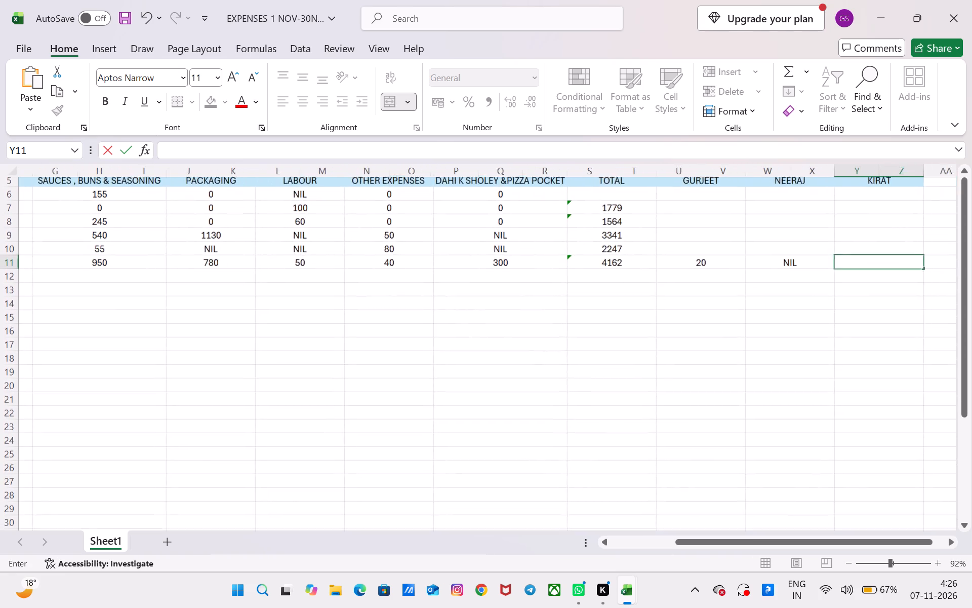
{"action": "scroll", "coordinate": [843, 333], "scroll_direction": "down", "scroll_amount": 1}
{"action": "scroll", "coordinate": [843, 333], "scroll_direction": "up", "scroll_amount": 1}
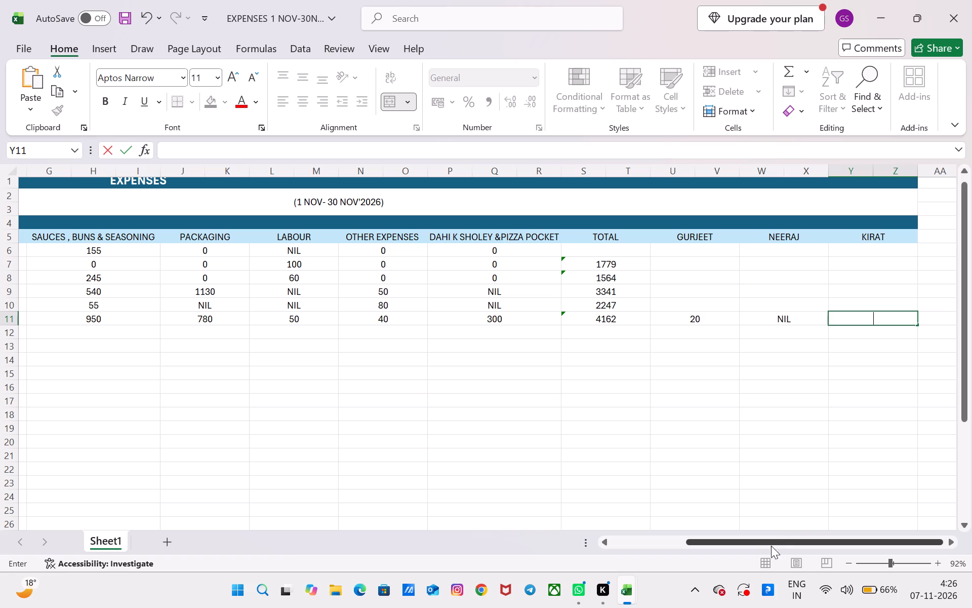
{"action": "left_click_drag", "start_coordinate": [771, 543], "coordinate": [683, 542]}
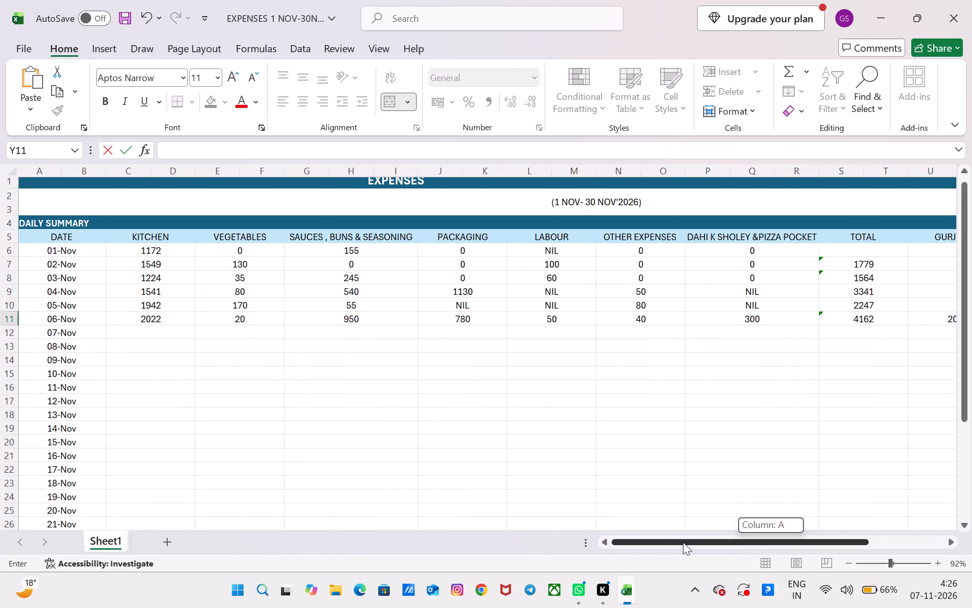
{"action": "left_click_drag", "start_coordinate": [683, 542], "coordinate": [733, 550]}
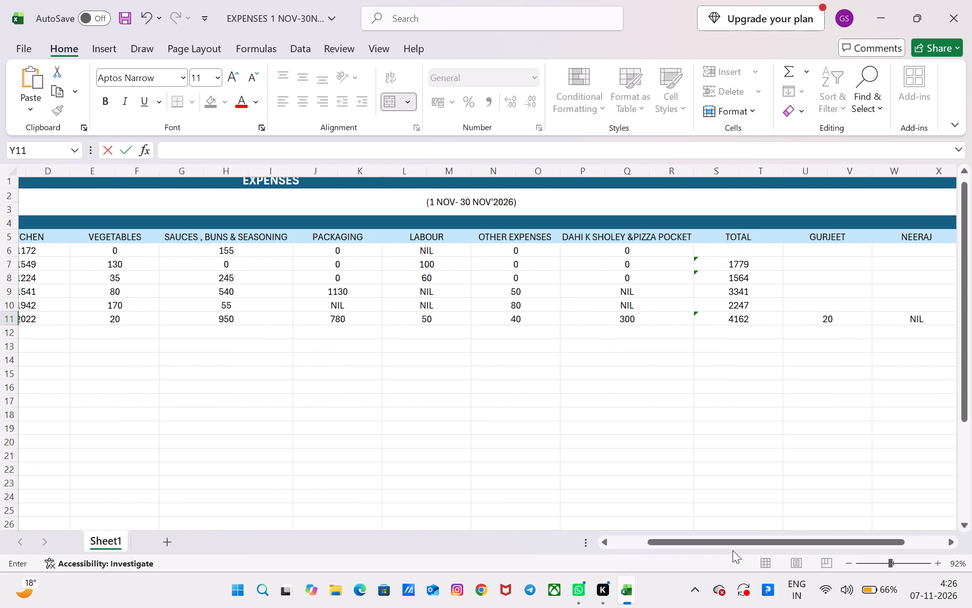
{"action": "left_click", "coordinate": [261, 585]}
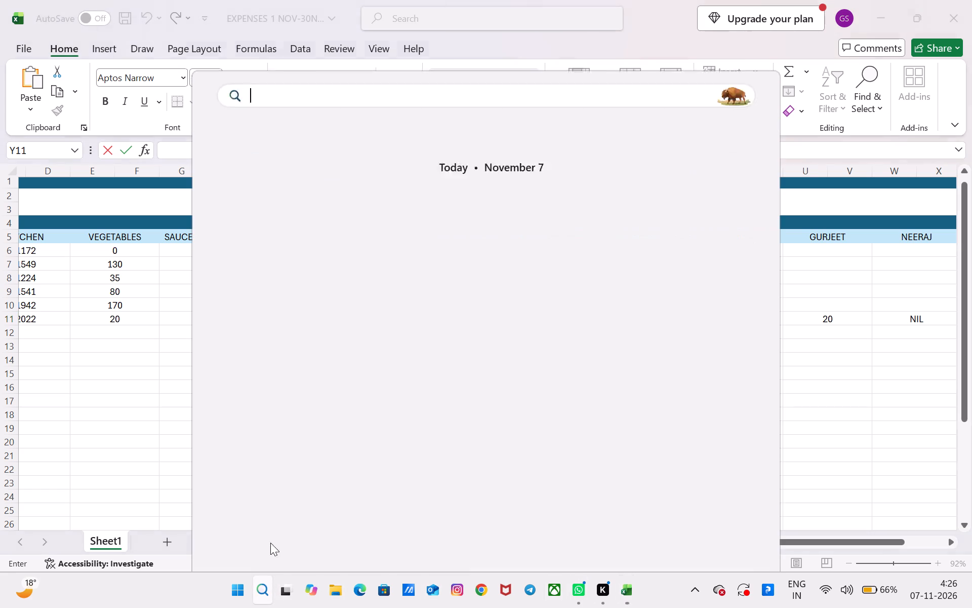
{"action": "left_click", "coordinate": [335, 233]}
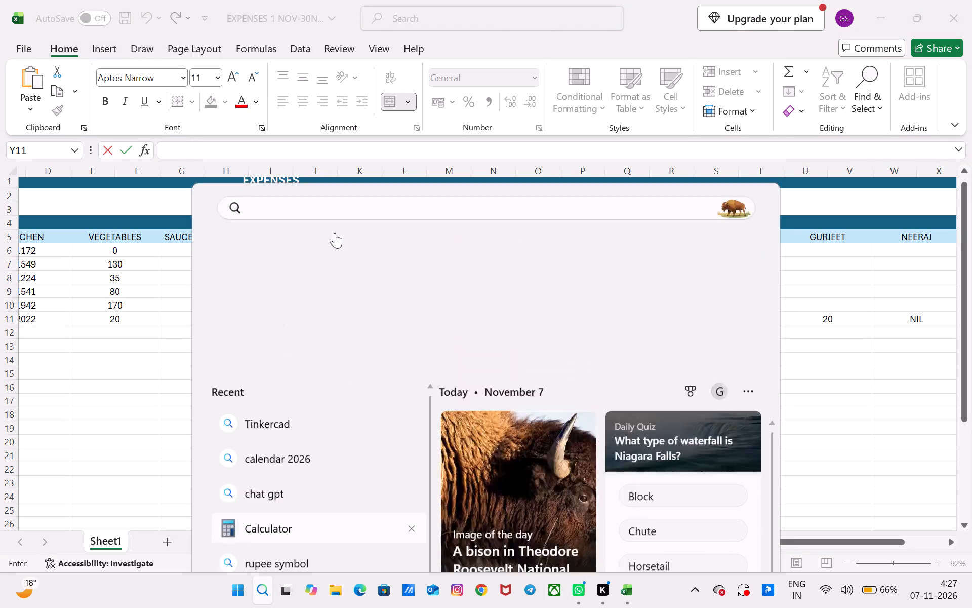
{"action": "left_click", "coordinate": [121, 436]}
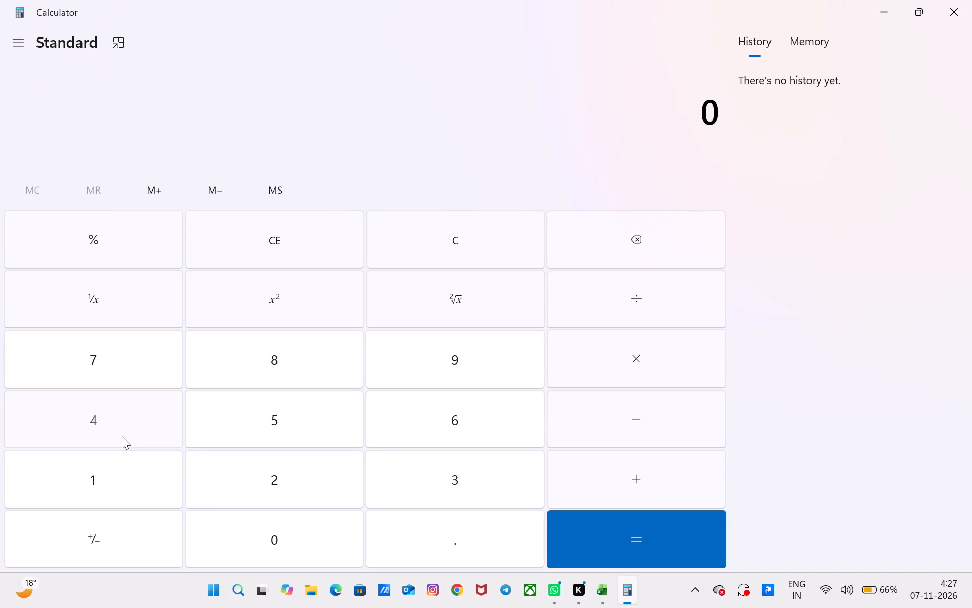
{"action": "left_click", "coordinate": [106, 484]}
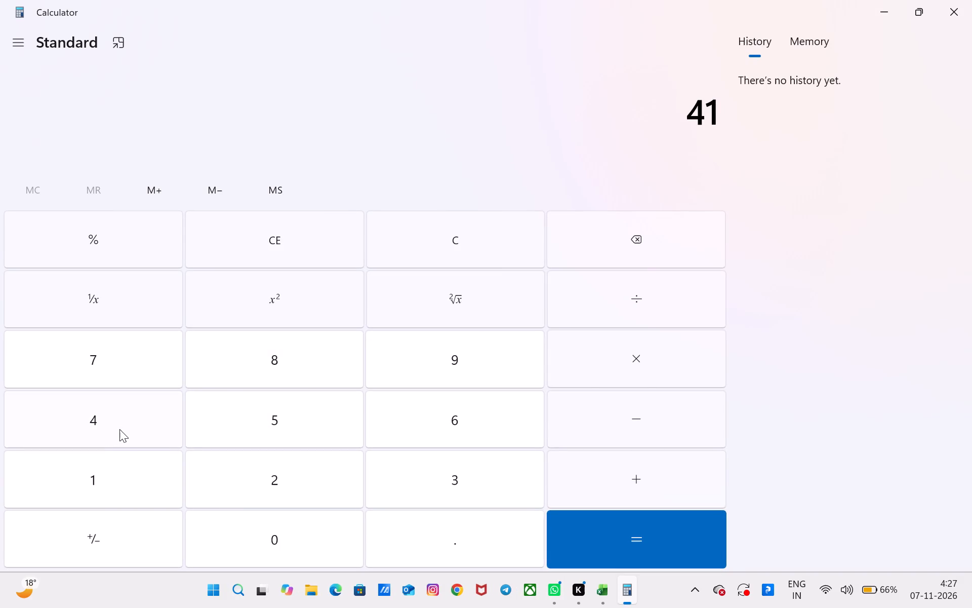
{"action": "left_click", "coordinate": [119, 429]}
{"action": "left_click", "coordinate": [237, 480]}
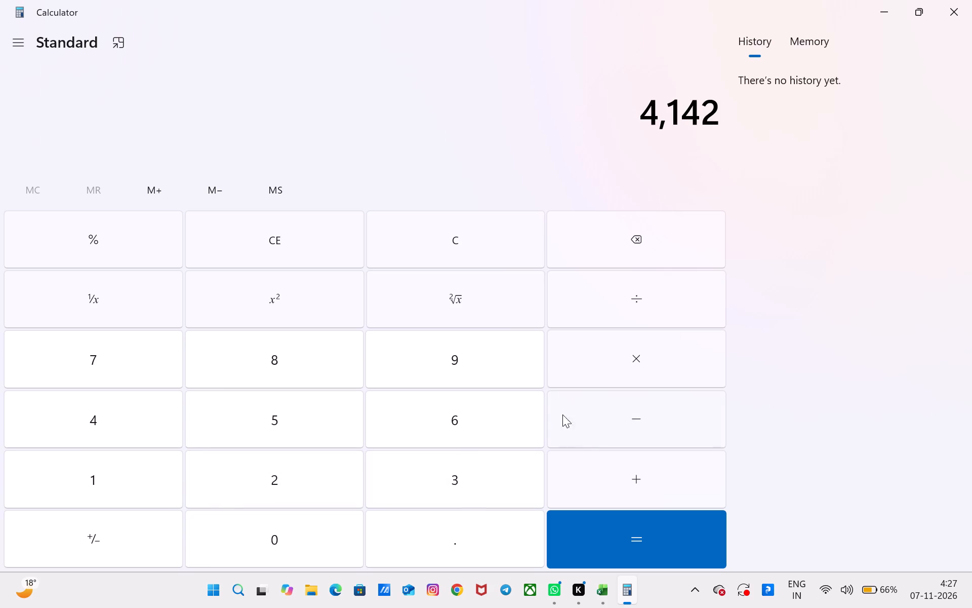
{"action": "left_click", "coordinate": [582, 410]}
{"action": "left_click", "coordinate": [331, 477]}
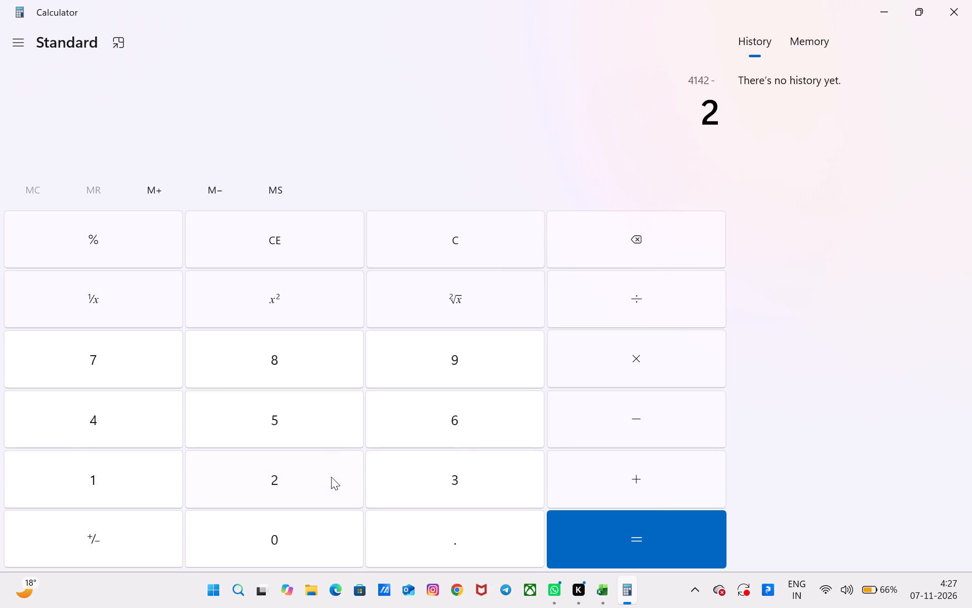
{"action": "left_click", "coordinate": [297, 542]}
{"action": "left_click", "coordinate": [603, 423]}
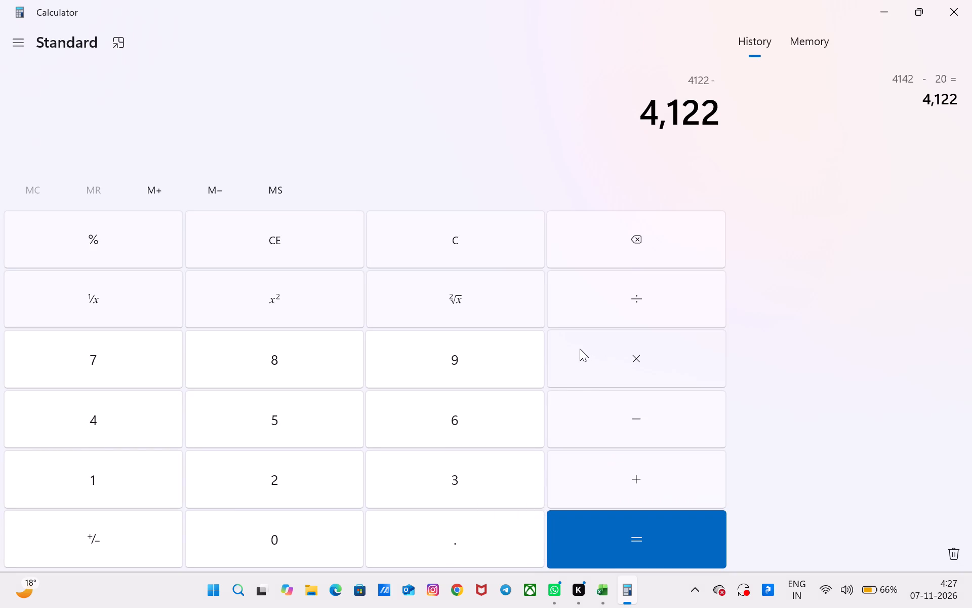
{"action": "left_click", "coordinate": [241, 471]}
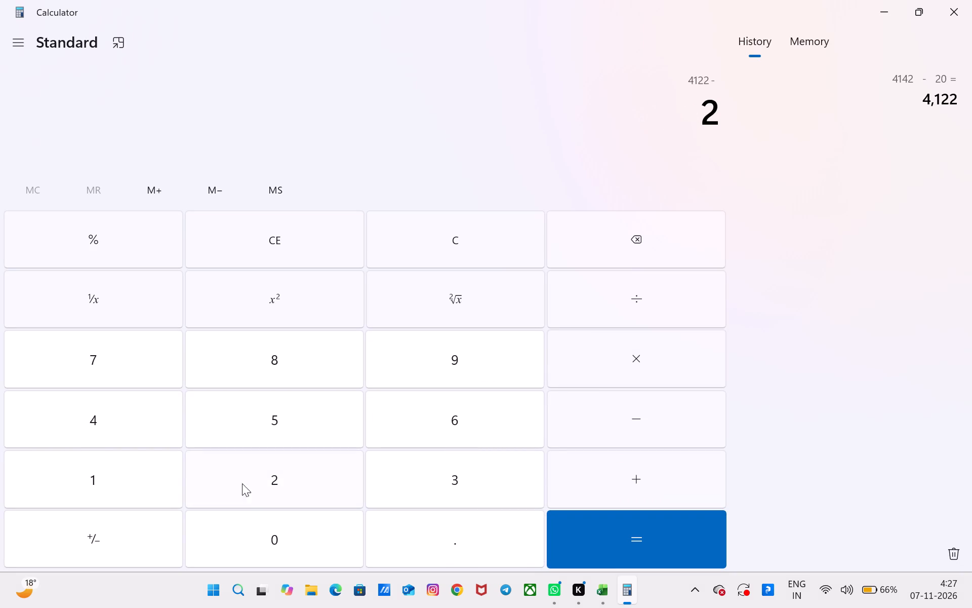
{"action": "left_click", "coordinate": [241, 531]}
{"action": "double_click", "coordinate": [278, 491]}
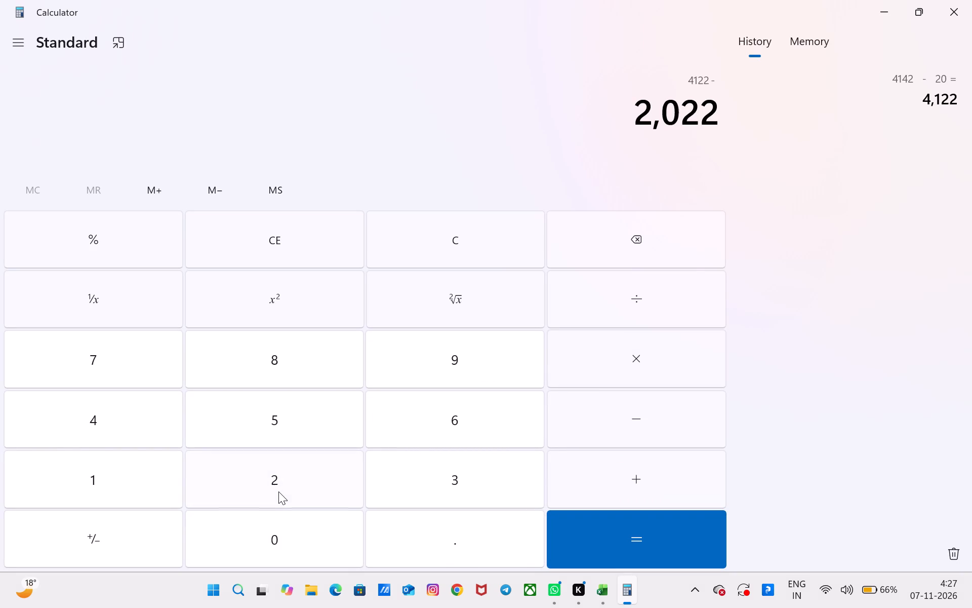
{"action": "left_click", "coordinate": [583, 531]}
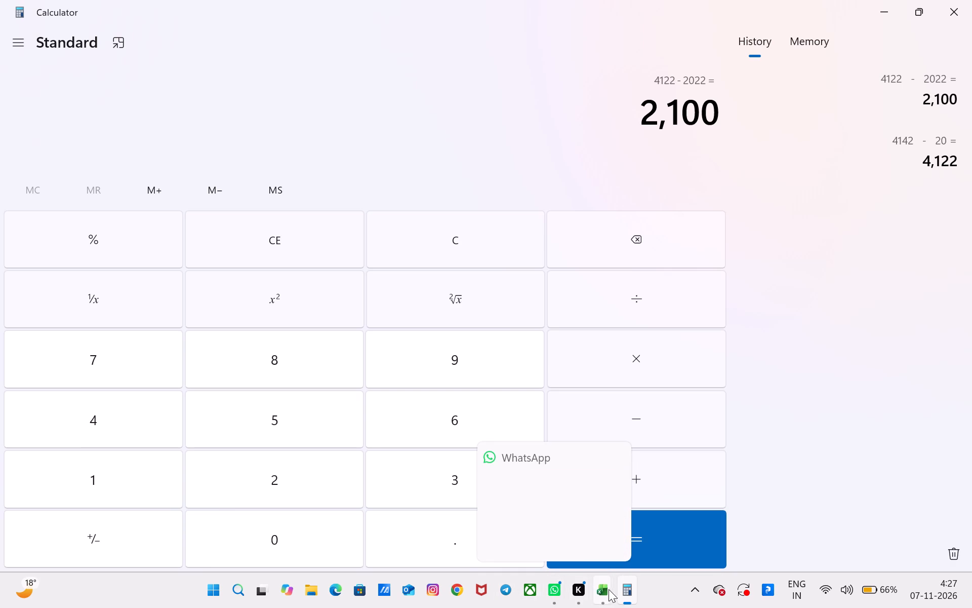
Switch back to the EXPENSES 1 NOV-30NOV workbook and enter 2100 under KIRAT for 06-Nov in Y11.
{"action": "left_click", "coordinate": [648, 525]}
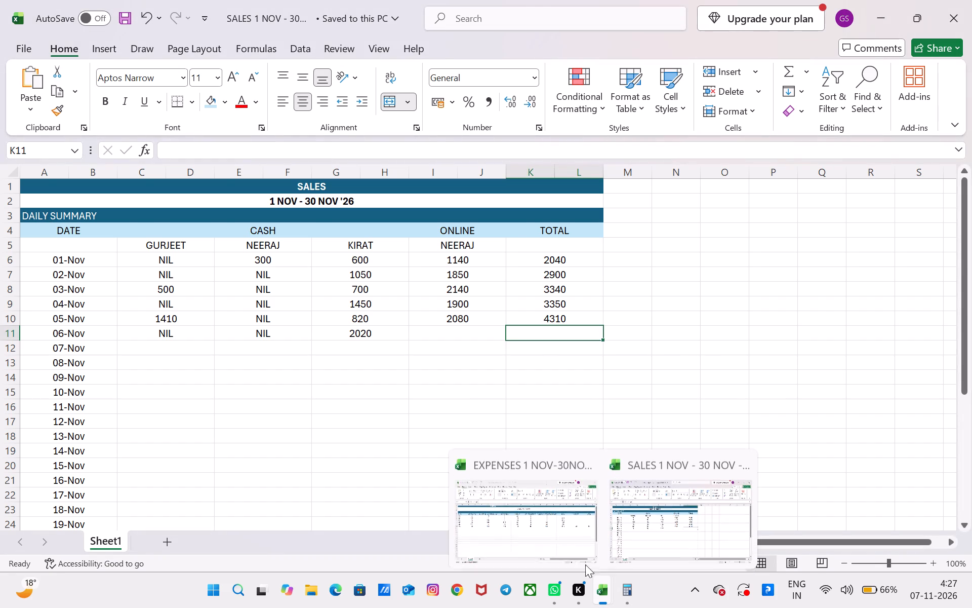
{"action": "left_click", "coordinate": [504, 493]}
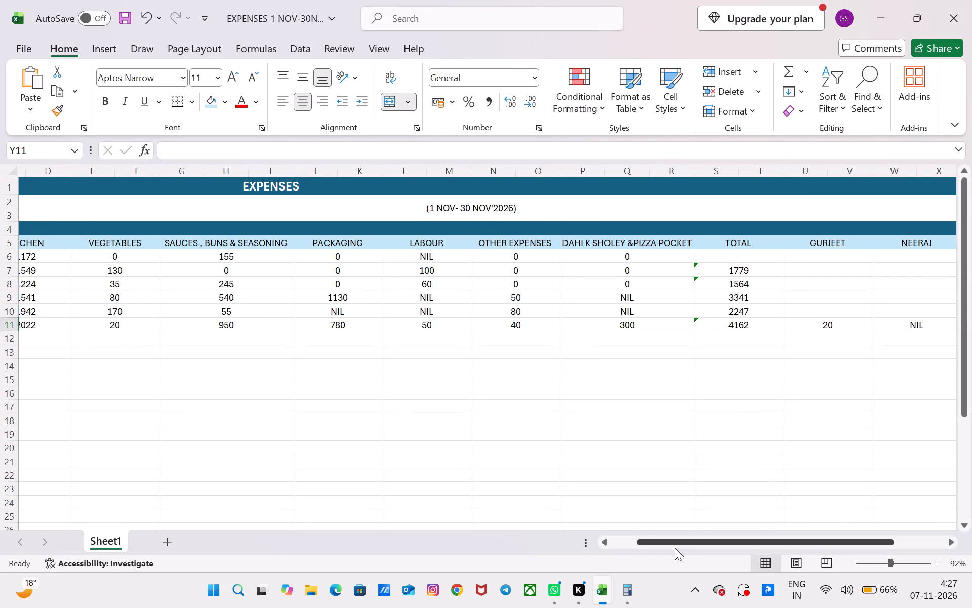
{"action": "left_click_drag", "start_coordinate": [675, 541], "coordinate": [723, 542]}
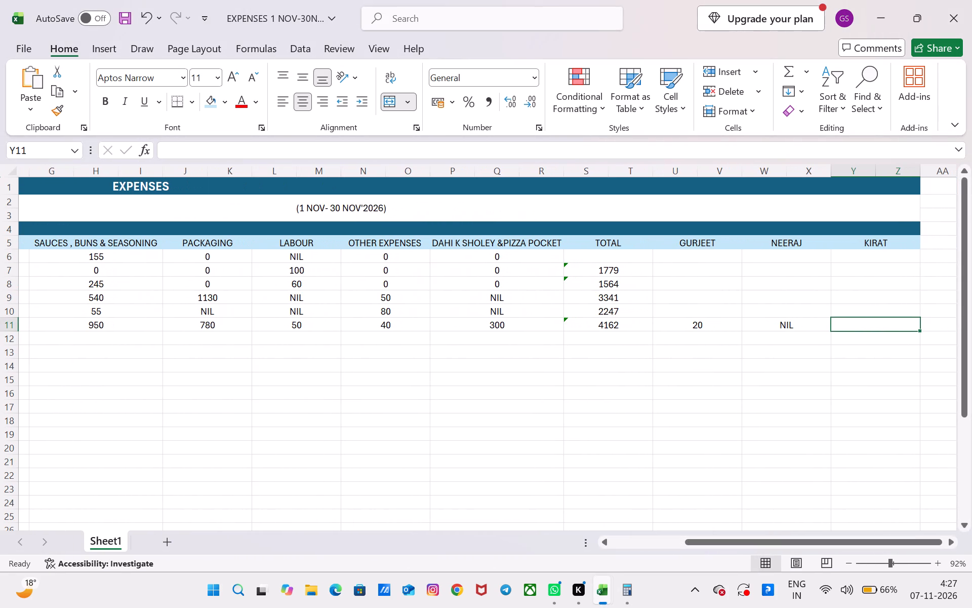
{"action": "left_click", "coordinate": [863, 325]}
{"action": "key", "text": "2"}
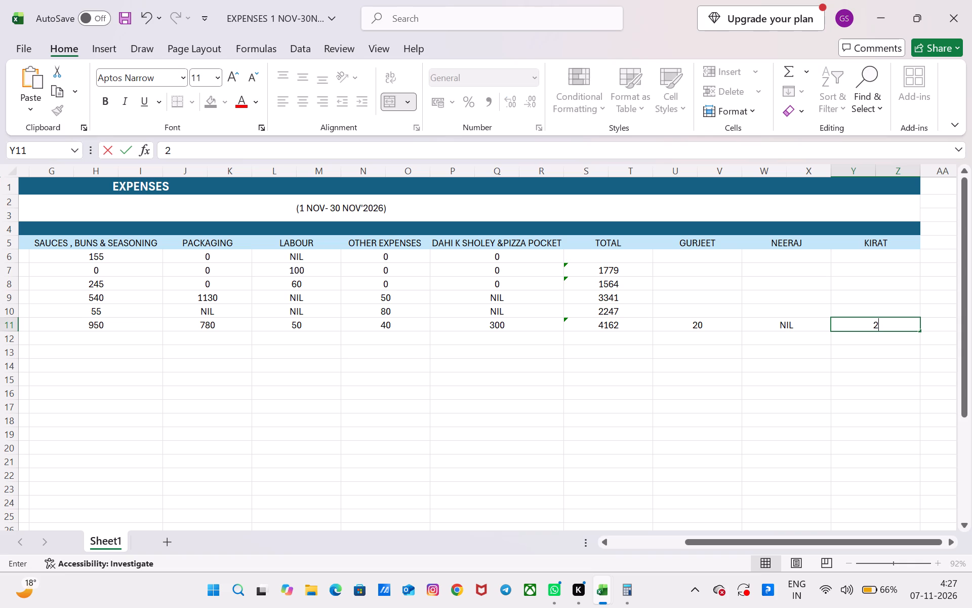
{"action": "key", "text": "1"}
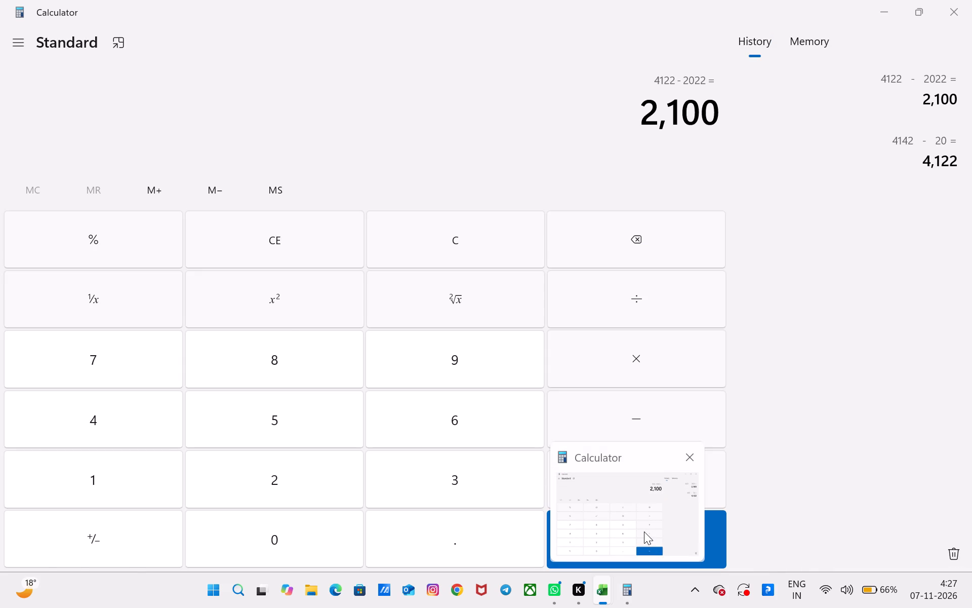
{"action": "type", "text": "00"}
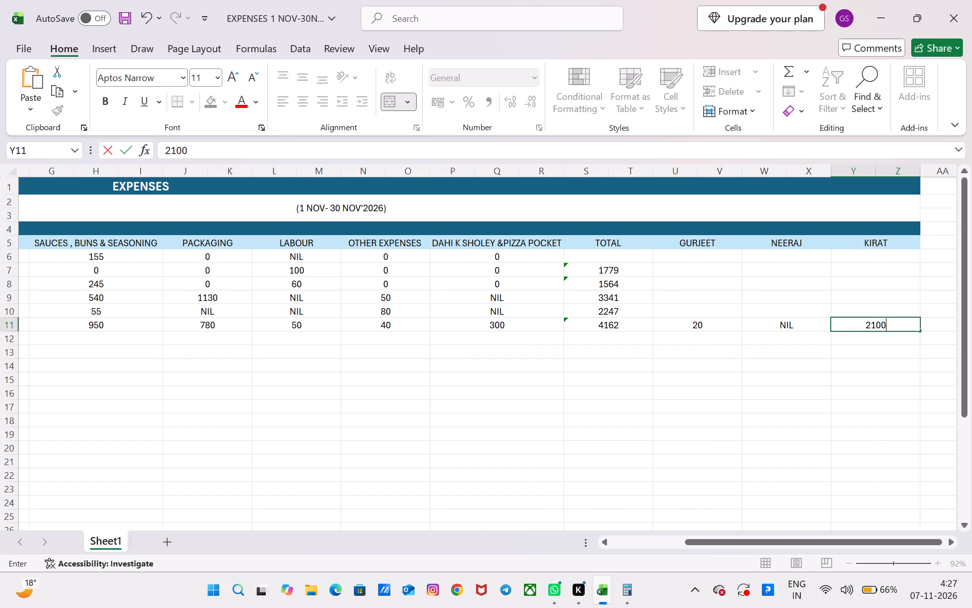
{"action": "key", "text": "Up"}
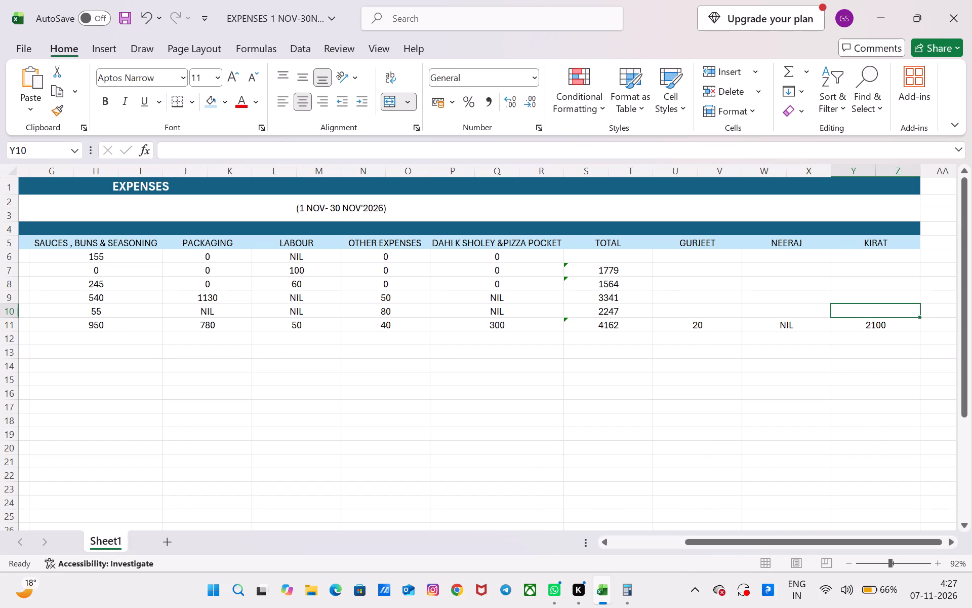
Examine the daily expense entries from 01-Nov to 06-Nov across the category, TOTAL, GURJEET, NEERAJ and KIRAT columns.
{"action": "left_click_drag", "start_coordinate": [725, 542], "coordinate": [665, 541]}
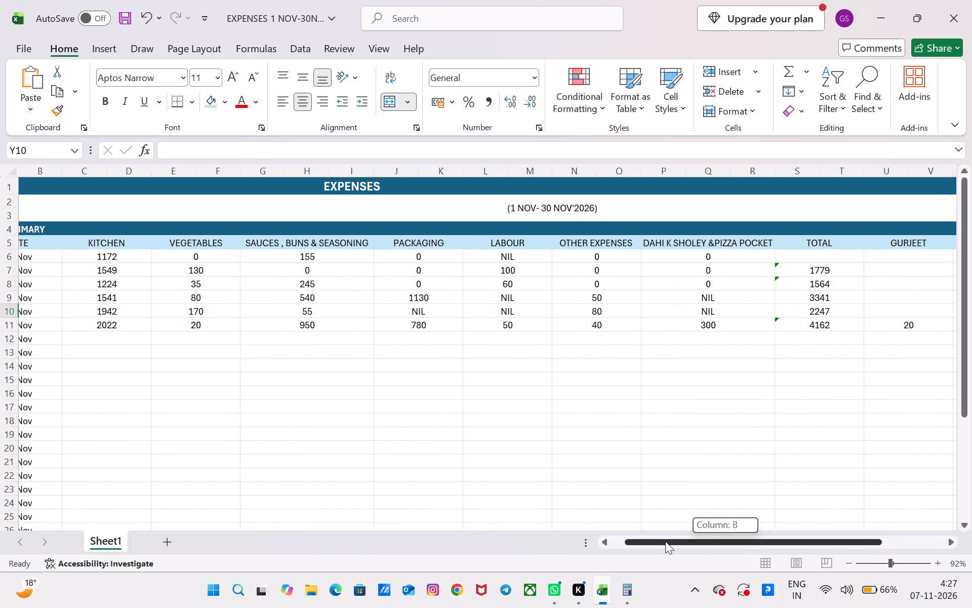
{"action": "left_click_drag", "start_coordinate": [665, 541], "coordinate": [667, 542]}
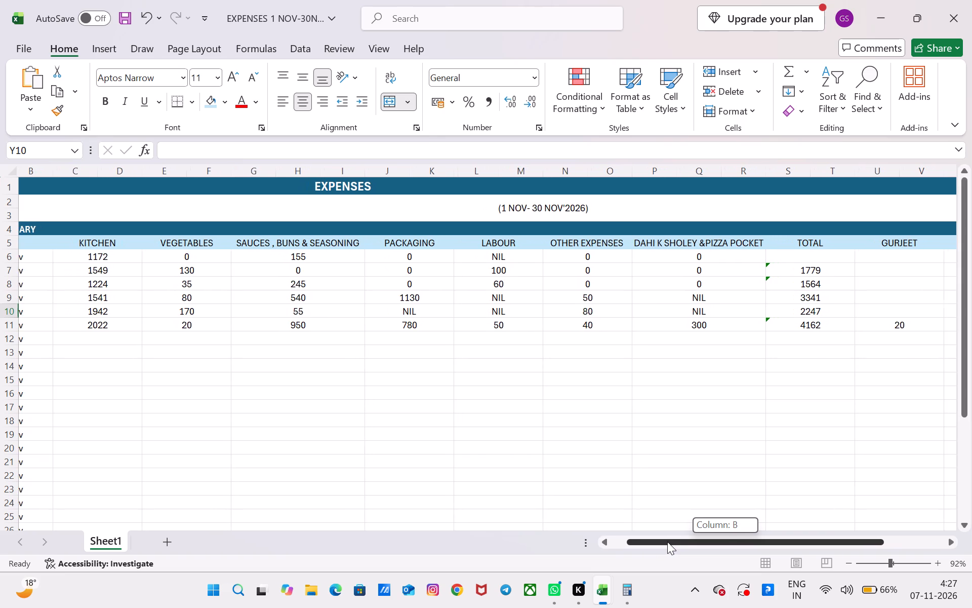
{"action": "left_click_drag", "start_coordinate": [667, 542], "coordinate": [694, 535]}
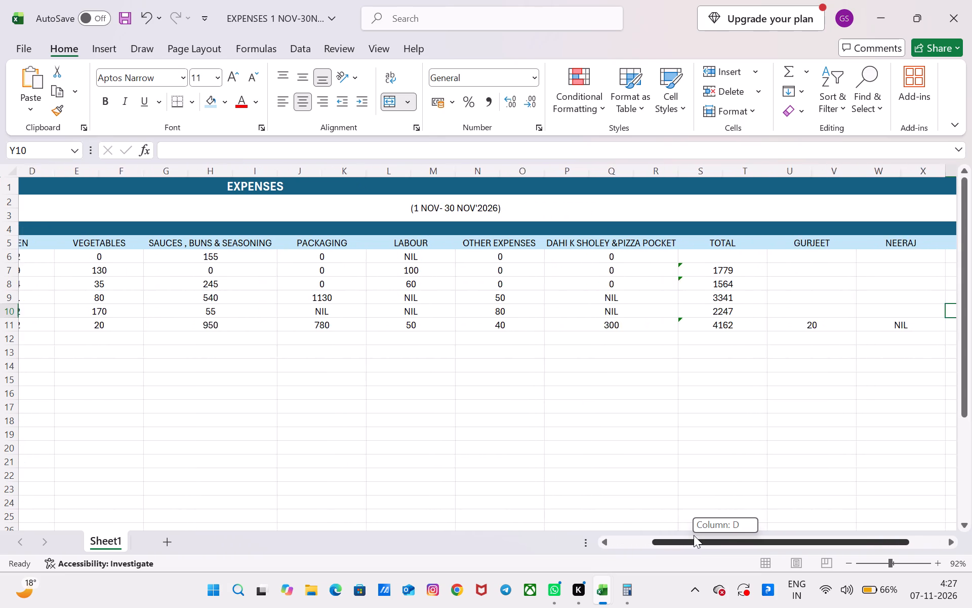
{"action": "left_click_drag", "start_coordinate": [694, 535], "coordinate": [662, 543]}
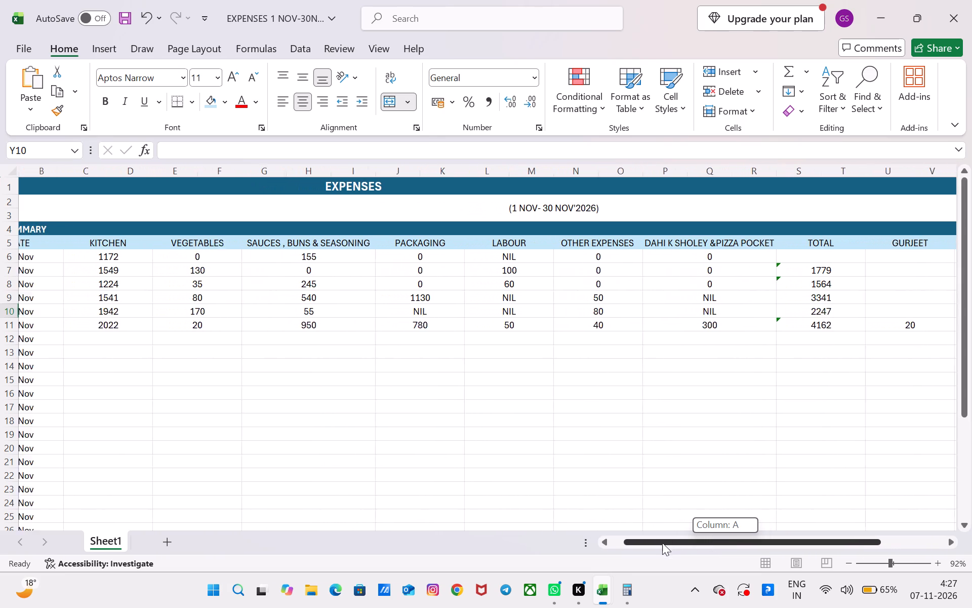
{"action": "left_click_drag", "start_coordinate": [662, 543], "coordinate": [716, 536]}
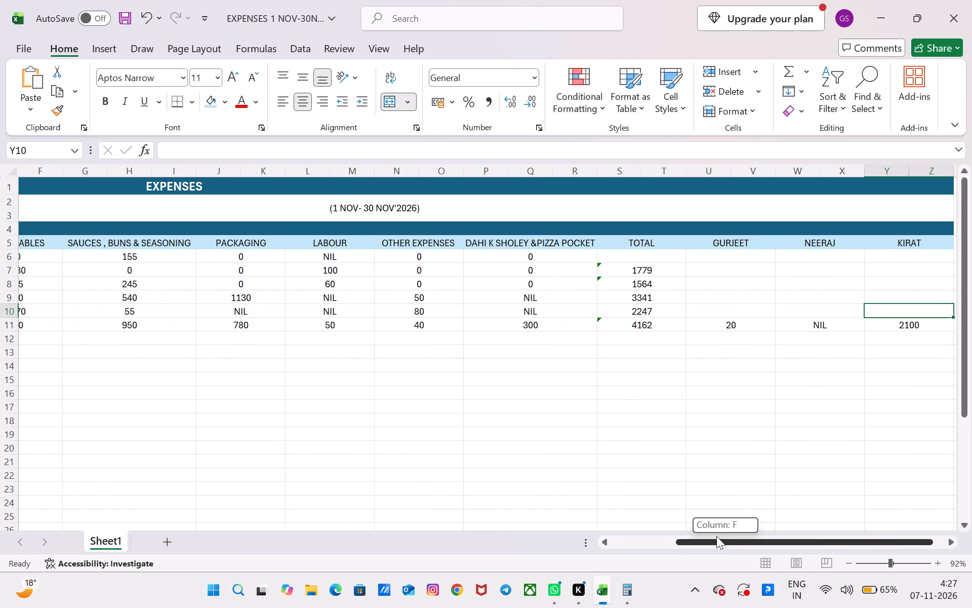
{"action": "left_click_drag", "start_coordinate": [716, 536], "coordinate": [641, 542]}
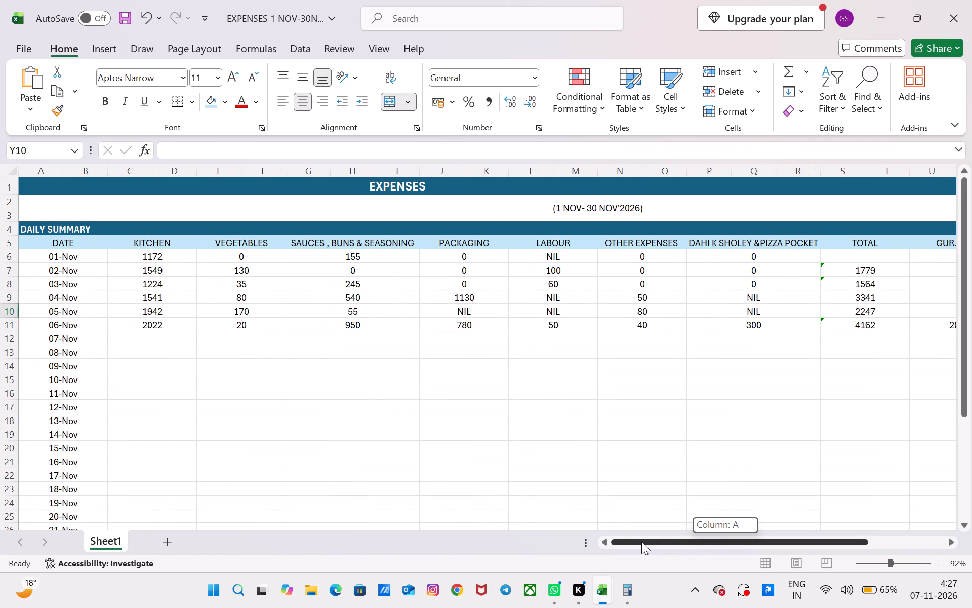
{"action": "left_click_drag", "start_coordinate": [641, 542], "coordinate": [669, 543]}
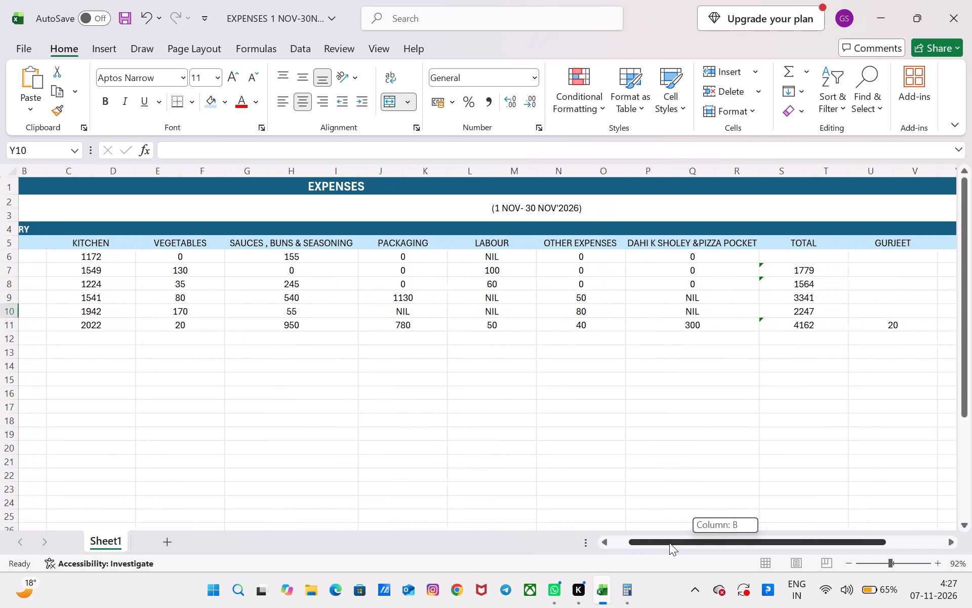
{"action": "left_click_drag", "start_coordinate": [669, 543], "coordinate": [664, 542]}
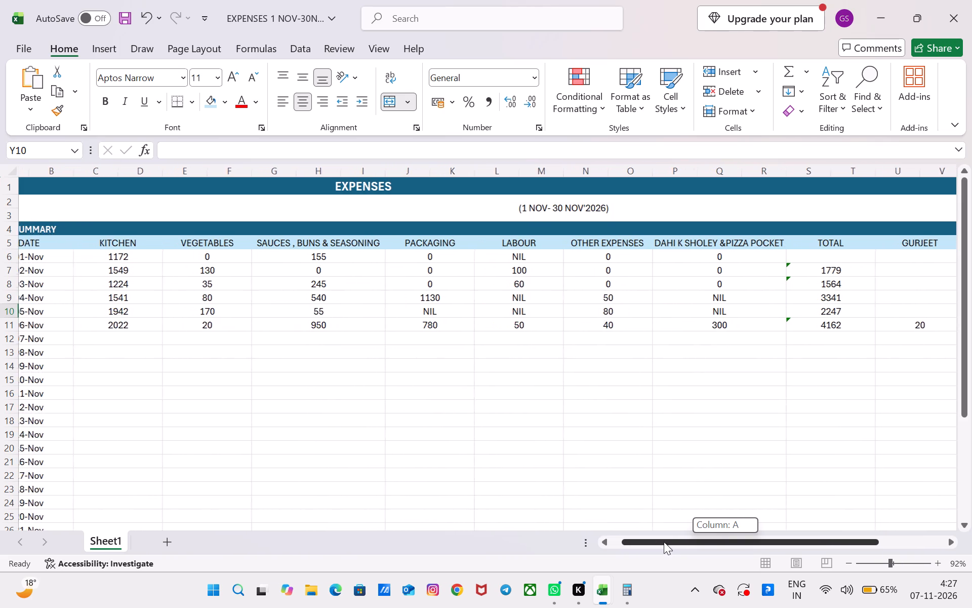
Review the 06-Nov expense amounts across the category, TOTAL, GURJEET, NEERAJ and KIRAT columns.
{"action": "left_click_drag", "start_coordinate": [664, 542], "coordinate": [707, 540]}
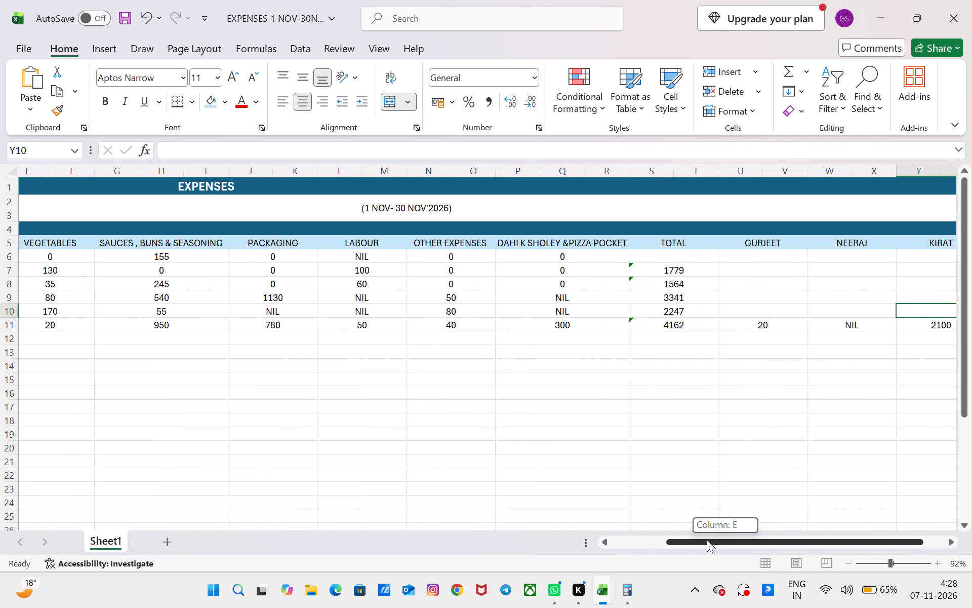
{"action": "left_click_drag", "start_coordinate": [707, 540], "coordinate": [689, 541]}
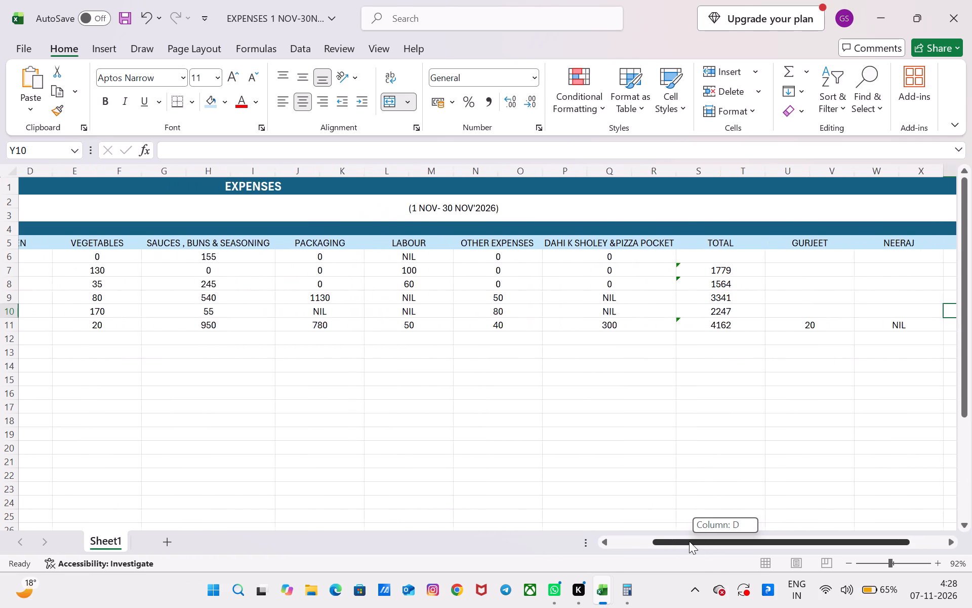
{"action": "left_click_drag", "start_coordinate": [689, 541], "coordinate": [674, 543]}
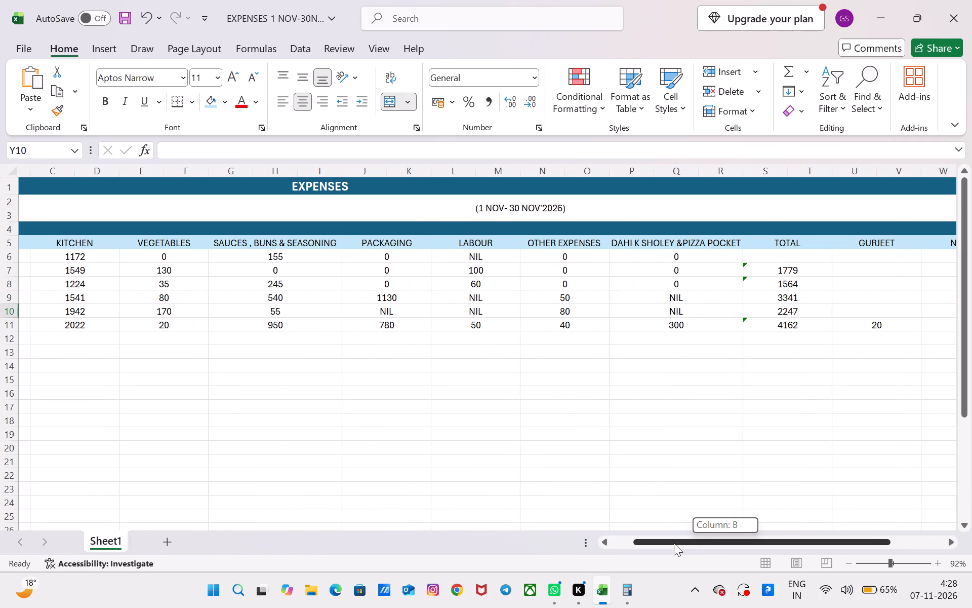
{"action": "left_click_drag", "start_coordinate": [674, 543], "coordinate": [677, 542]}
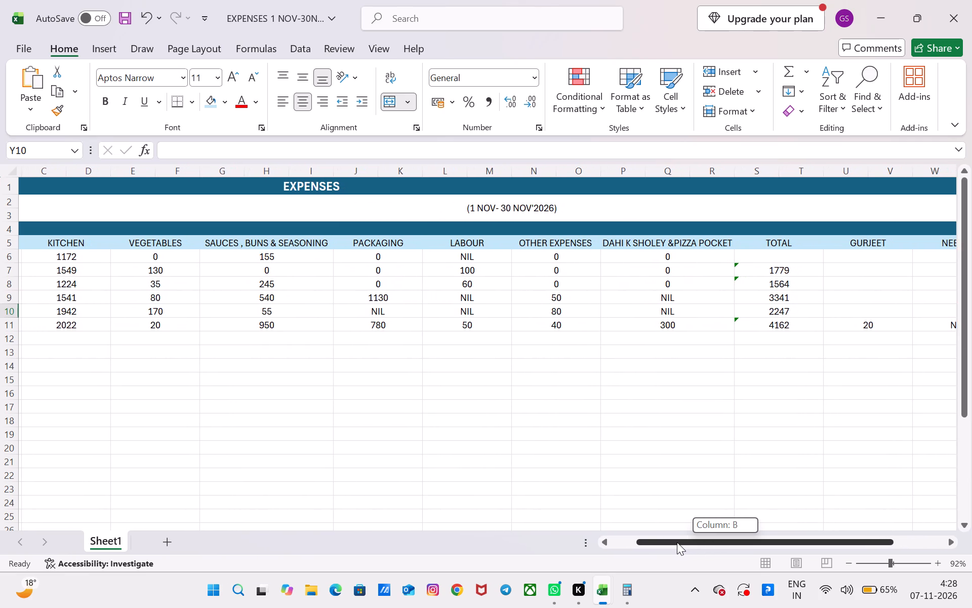
{"action": "left_click_drag", "start_coordinate": [677, 542], "coordinate": [722, 546]}
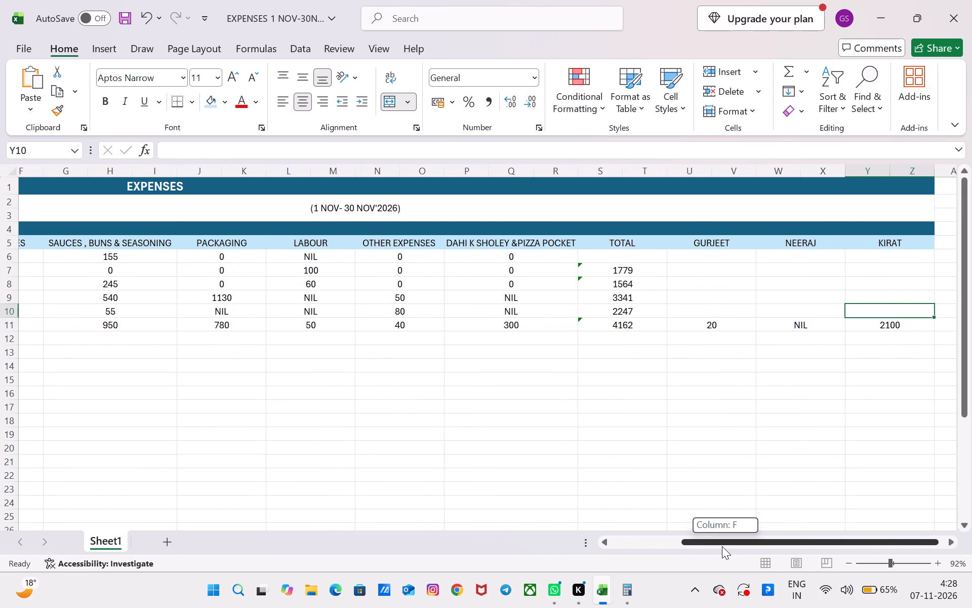
{"action": "left_click_drag", "start_coordinate": [722, 546], "coordinate": [721, 546]}
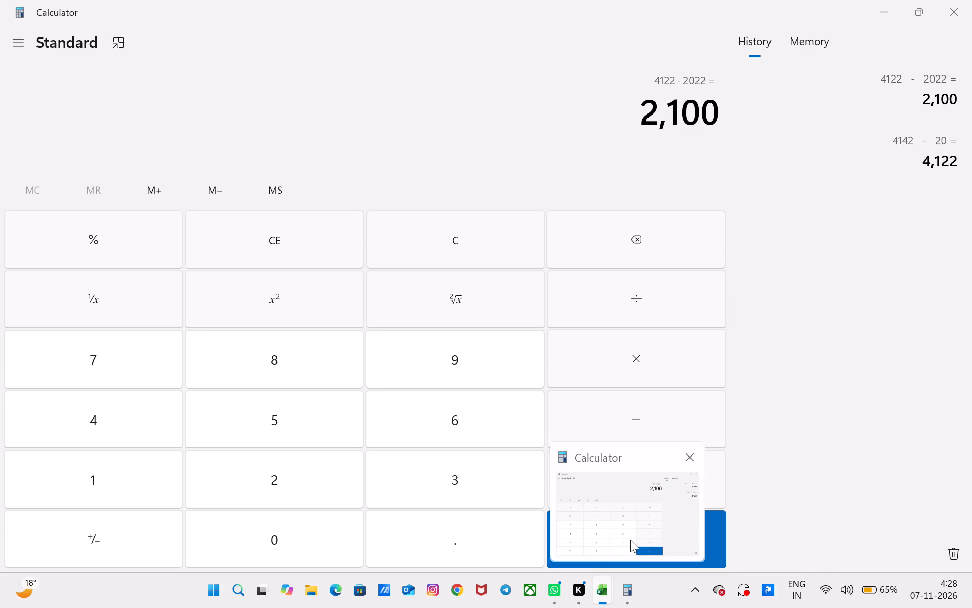
Switch to Calculator, clear the previous result, and compute 4162 minus 20 minus 2022.
{"action": "left_click", "coordinate": [630, 540]}
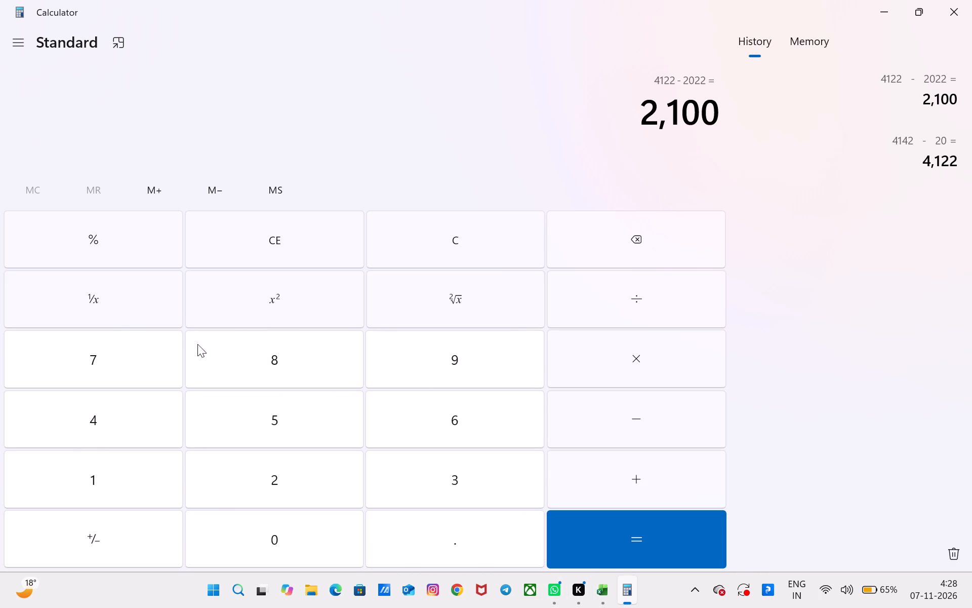
{"action": "left_click", "coordinate": [409, 246]}
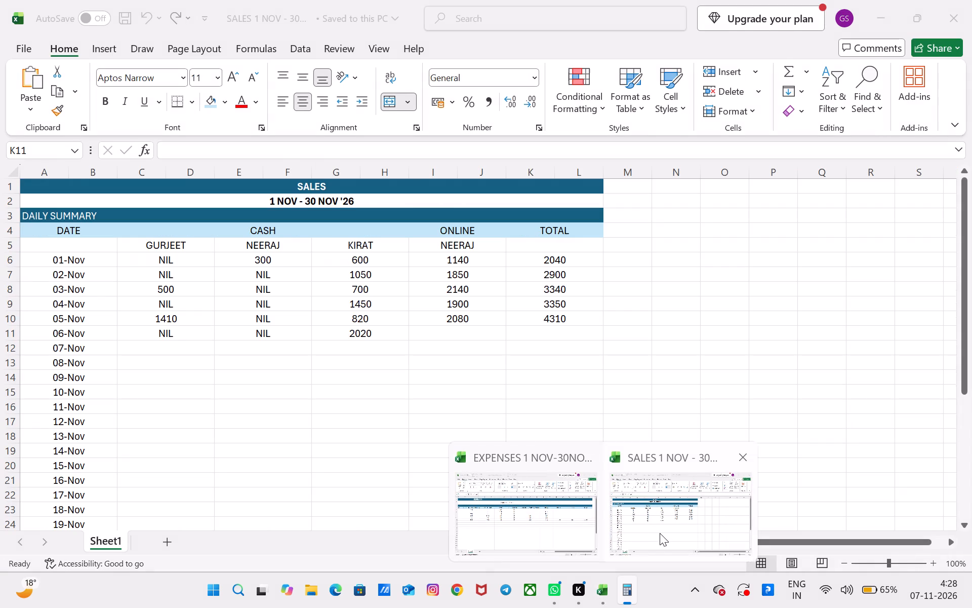
{"action": "left_click", "coordinate": [660, 533]}
{"action": "left_click", "coordinate": [631, 510]}
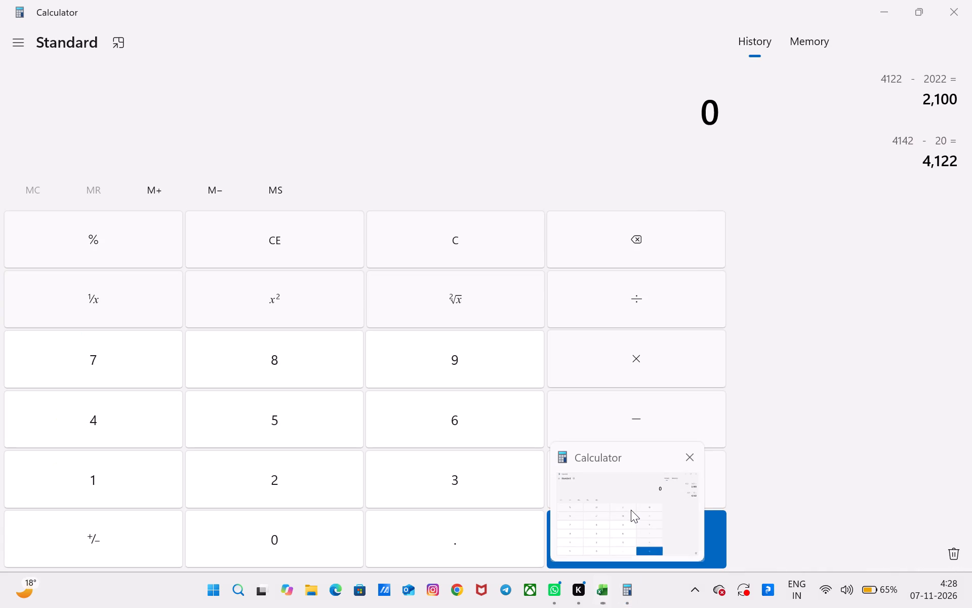
{"action": "left_click", "coordinate": [147, 412]}
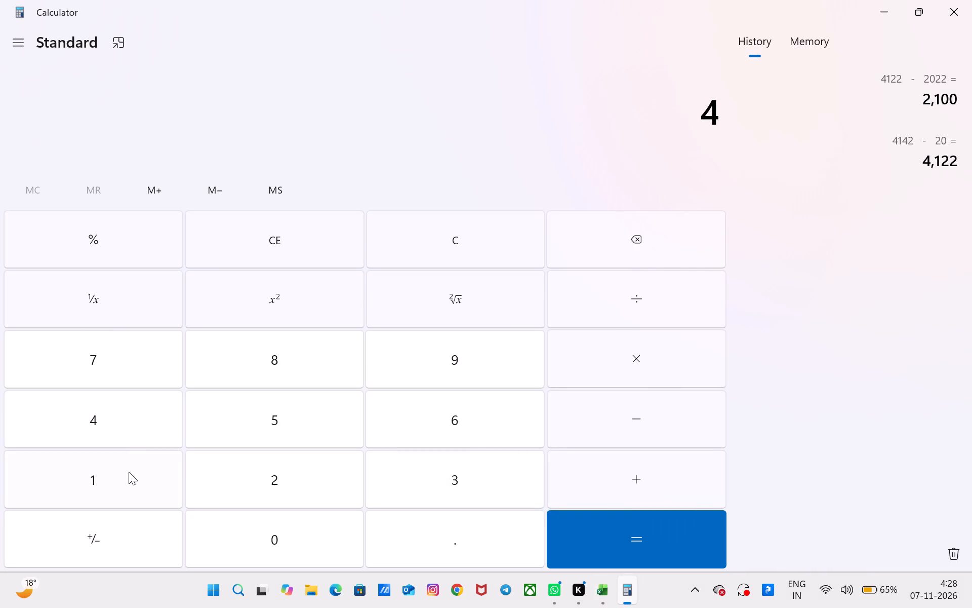
{"action": "left_click", "coordinate": [127, 470]}
{"action": "left_click", "coordinate": [394, 429]}
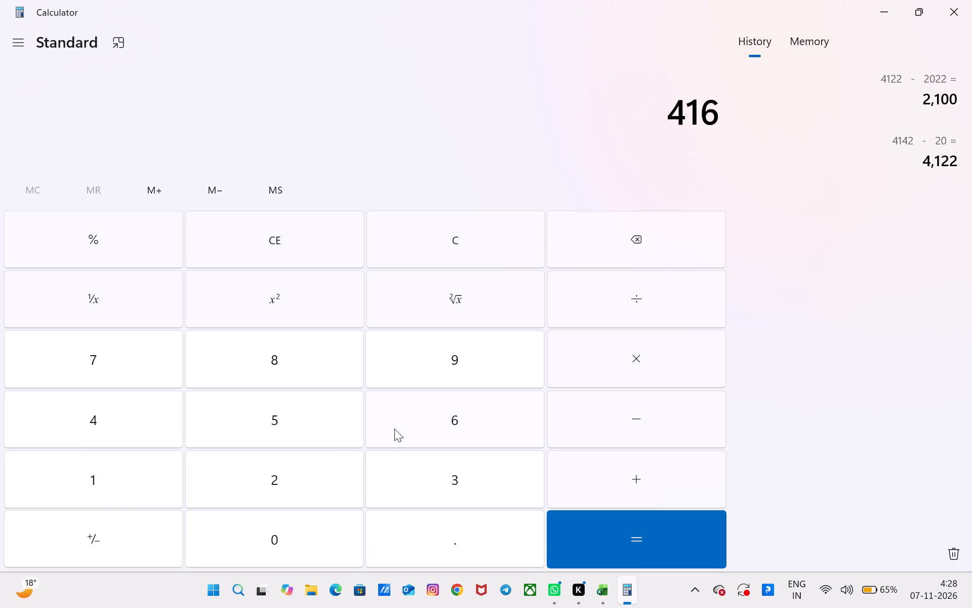
{"action": "left_click", "coordinate": [301, 487]}
{"action": "left_click", "coordinate": [590, 428]}
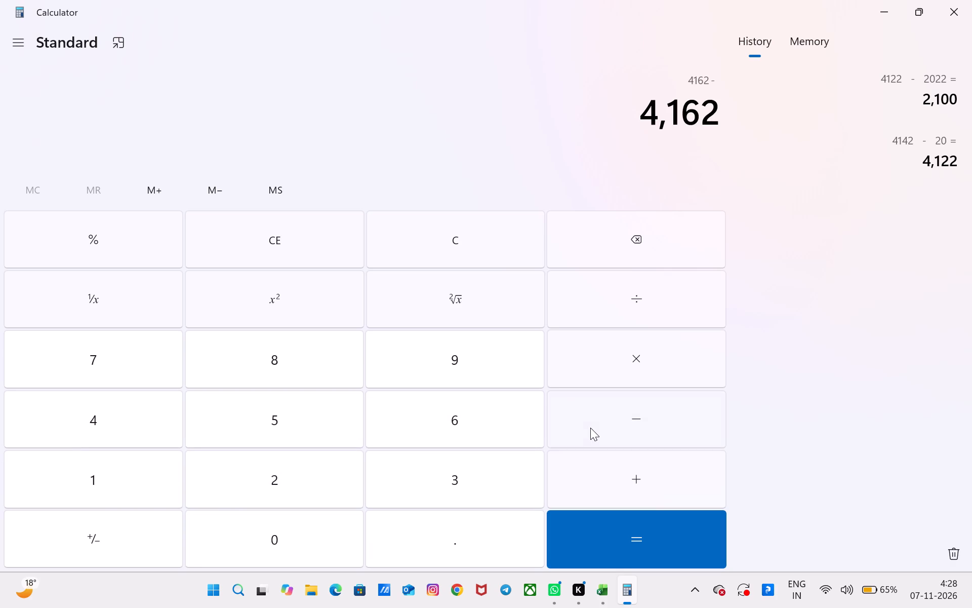
{"action": "left_click", "coordinate": [313, 478]}
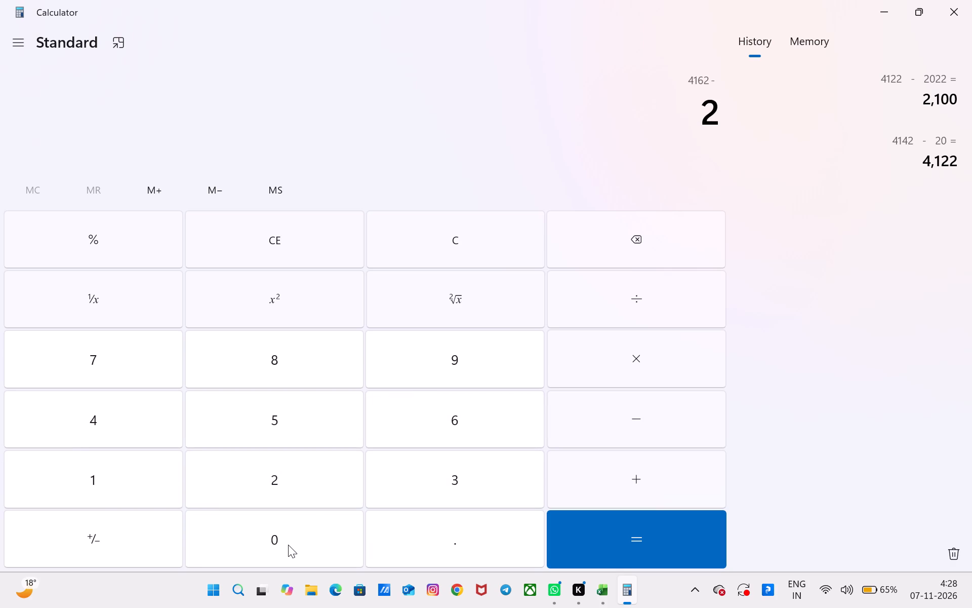
{"action": "left_click", "coordinate": [288, 545]}
{"action": "left_click", "coordinate": [638, 422]}
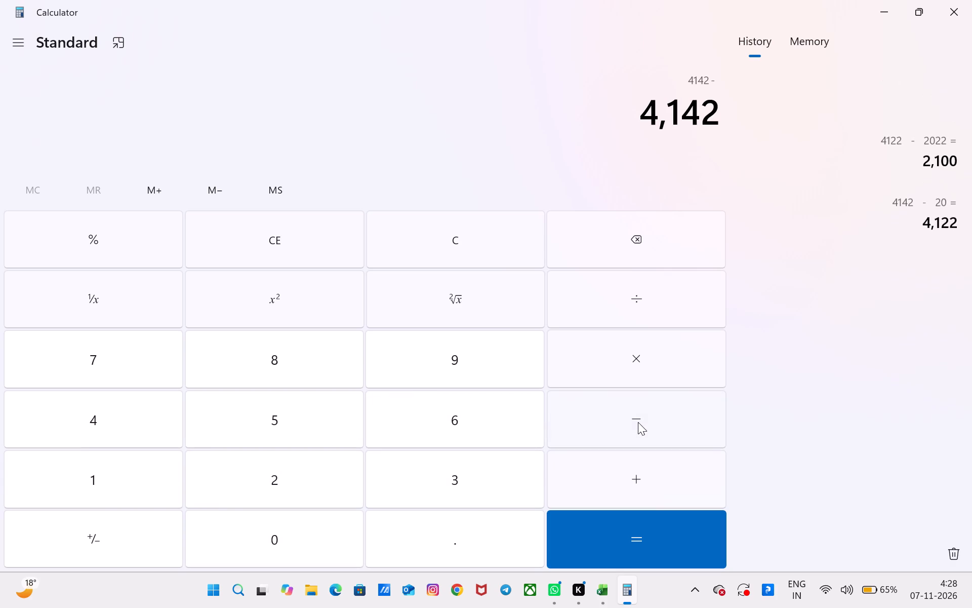
{"action": "left_click", "coordinate": [223, 493]}
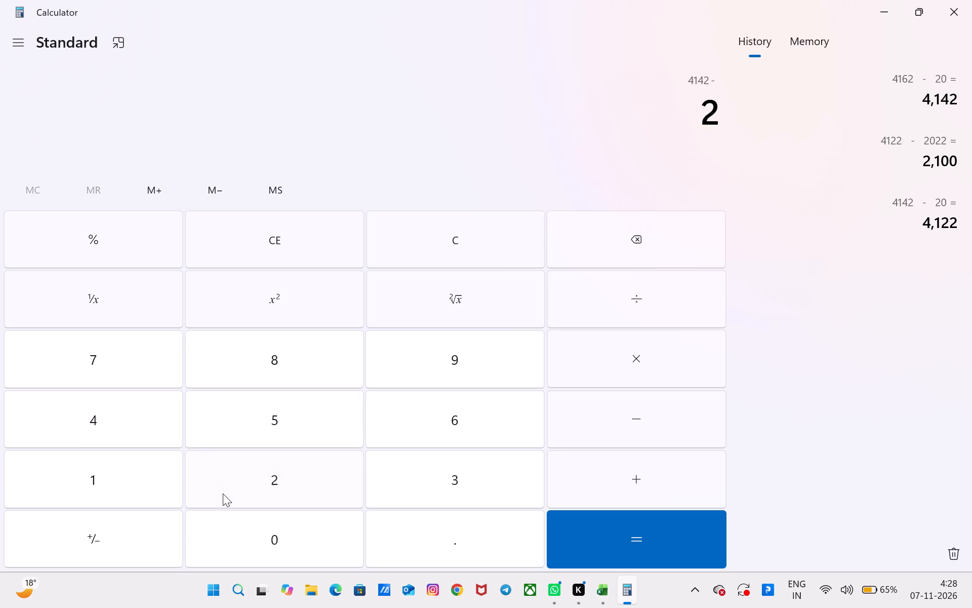
{"action": "left_click", "coordinate": [217, 531]}
{"action": "double_click", "coordinate": [247, 485]}
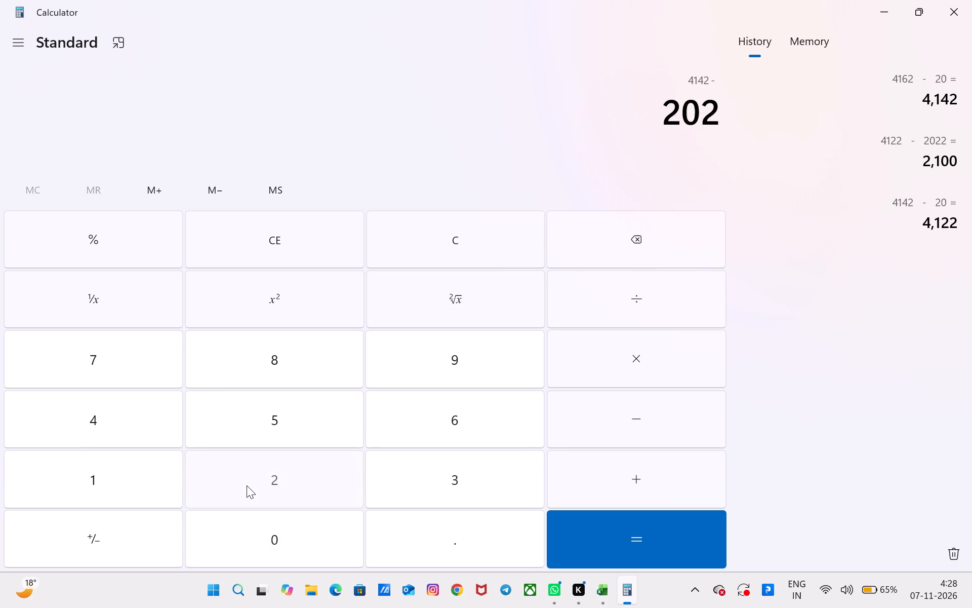
{"action": "left_click", "coordinate": [576, 534]}
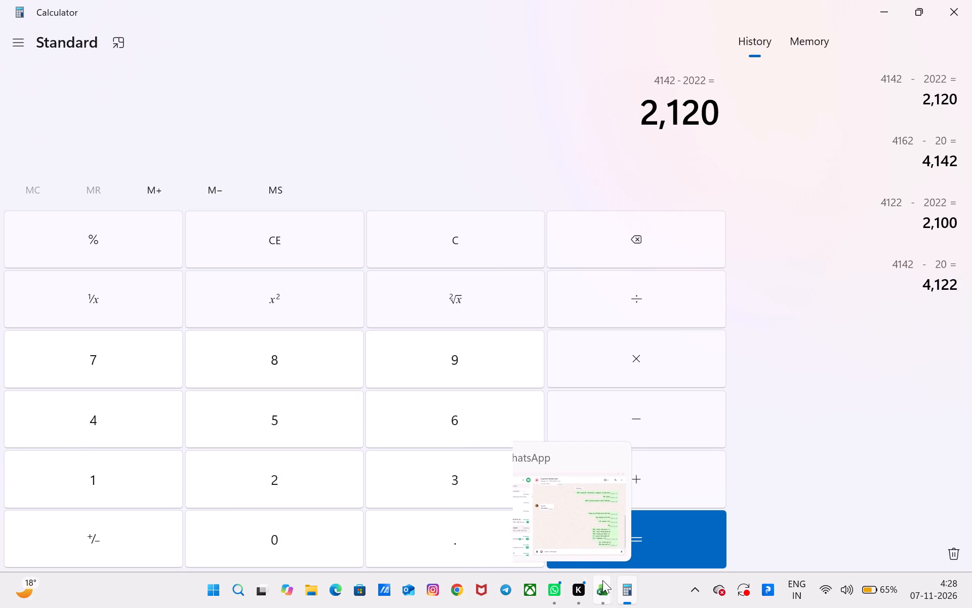
Switch back to the EXPENSES 1 NOV-30NOV workbook and change the KIRAT entry for 06-Nov in Y11 to 2120.
{"action": "left_click", "coordinate": [577, 541]}
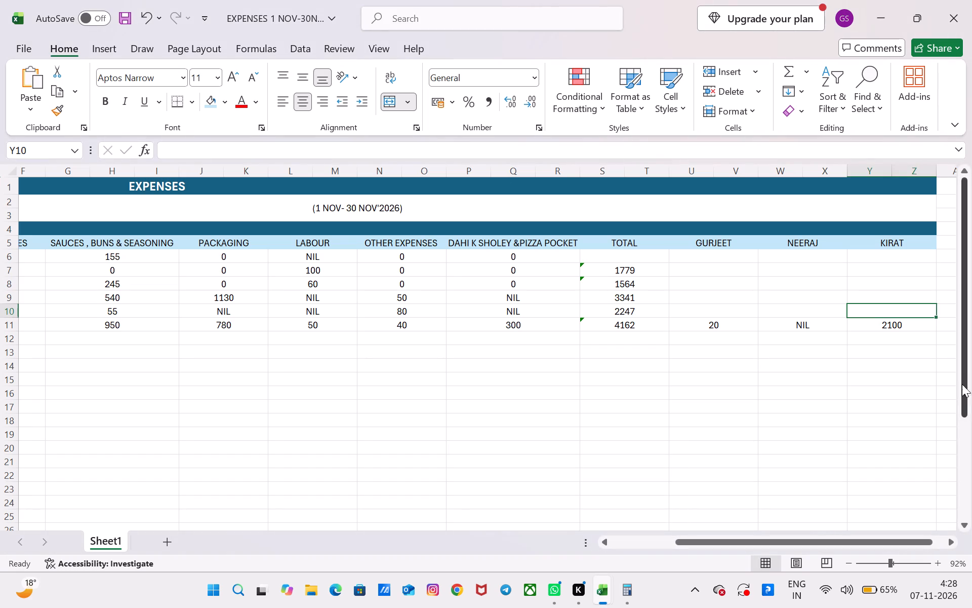
{"action": "left_click", "coordinate": [896, 331]}
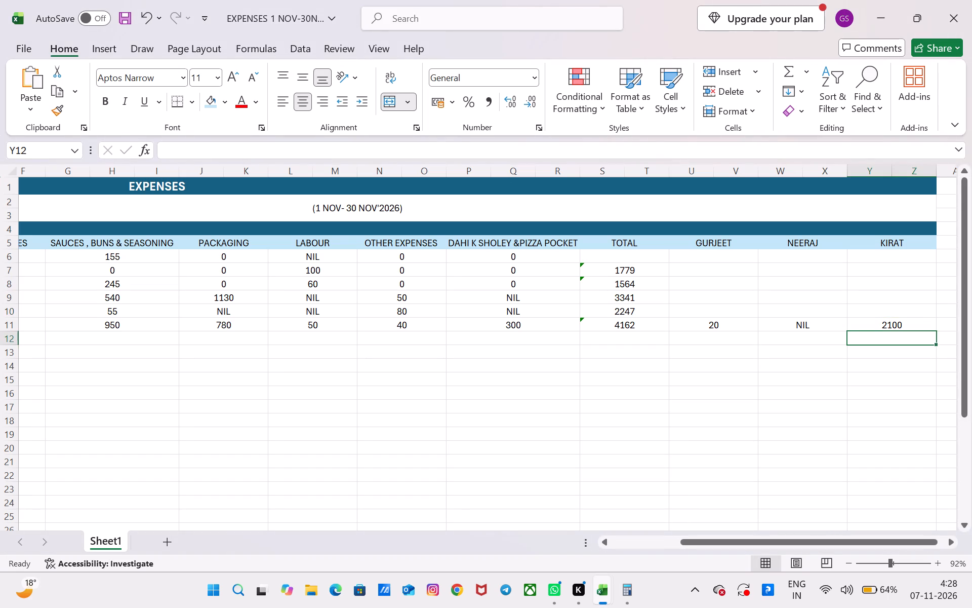
{"action": "left_click", "coordinate": [907, 325]}
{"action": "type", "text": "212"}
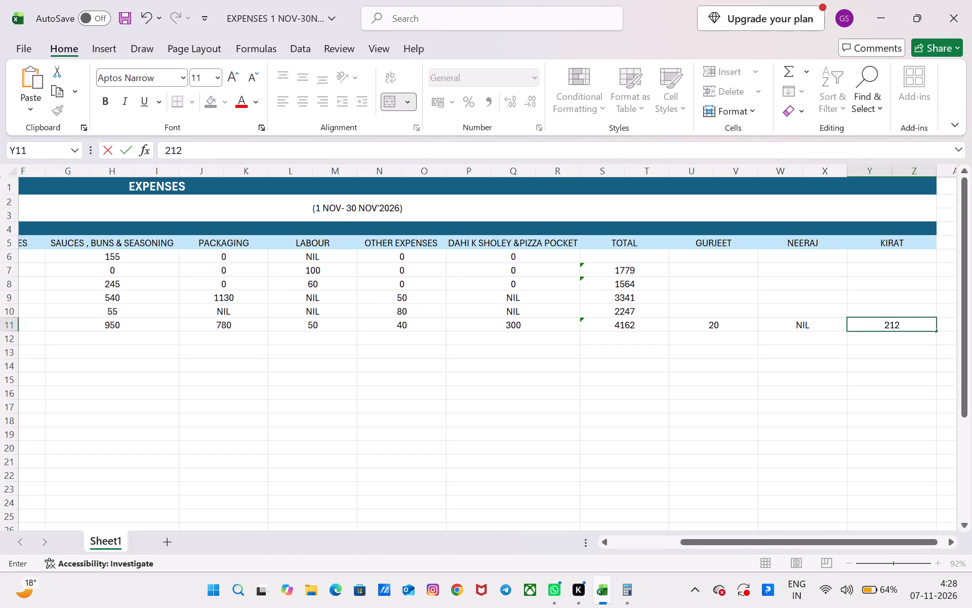
Finish entering 2120 as the KIRAT amount for 06-Nov in Y11.
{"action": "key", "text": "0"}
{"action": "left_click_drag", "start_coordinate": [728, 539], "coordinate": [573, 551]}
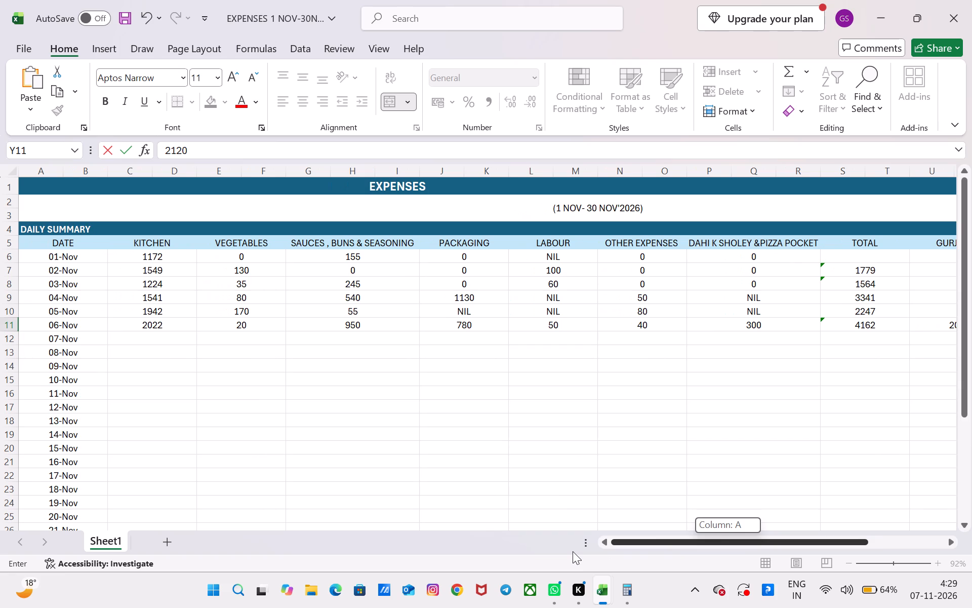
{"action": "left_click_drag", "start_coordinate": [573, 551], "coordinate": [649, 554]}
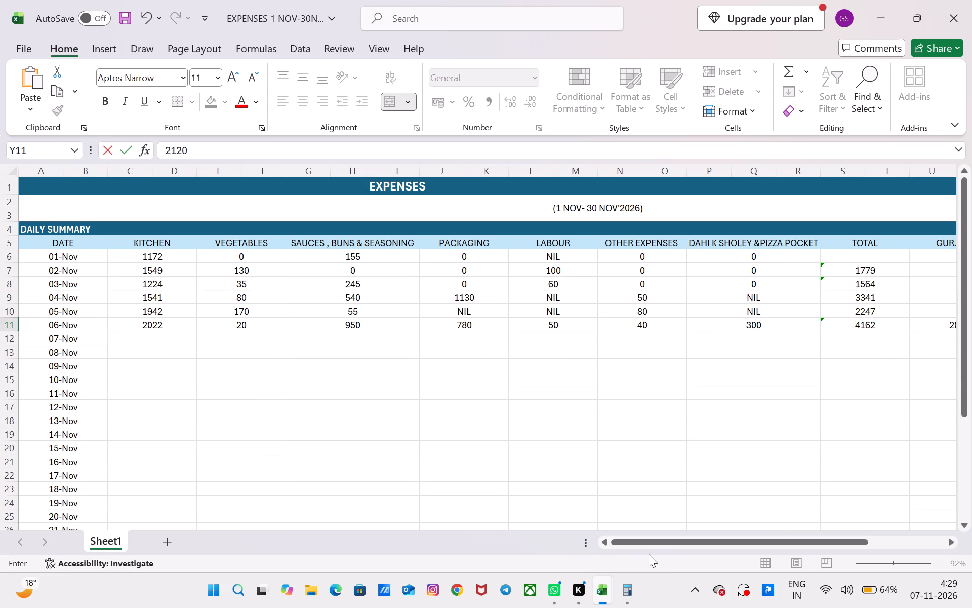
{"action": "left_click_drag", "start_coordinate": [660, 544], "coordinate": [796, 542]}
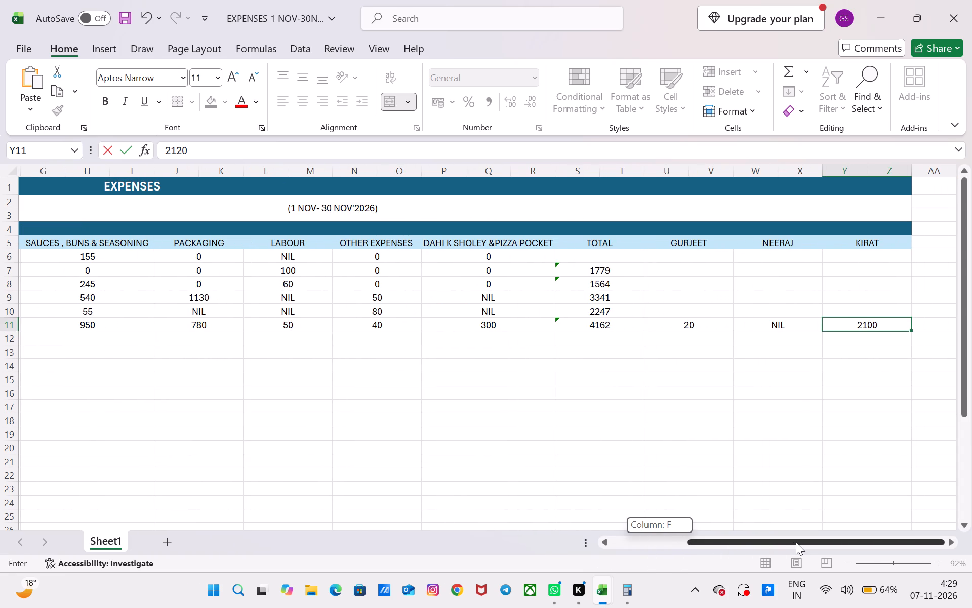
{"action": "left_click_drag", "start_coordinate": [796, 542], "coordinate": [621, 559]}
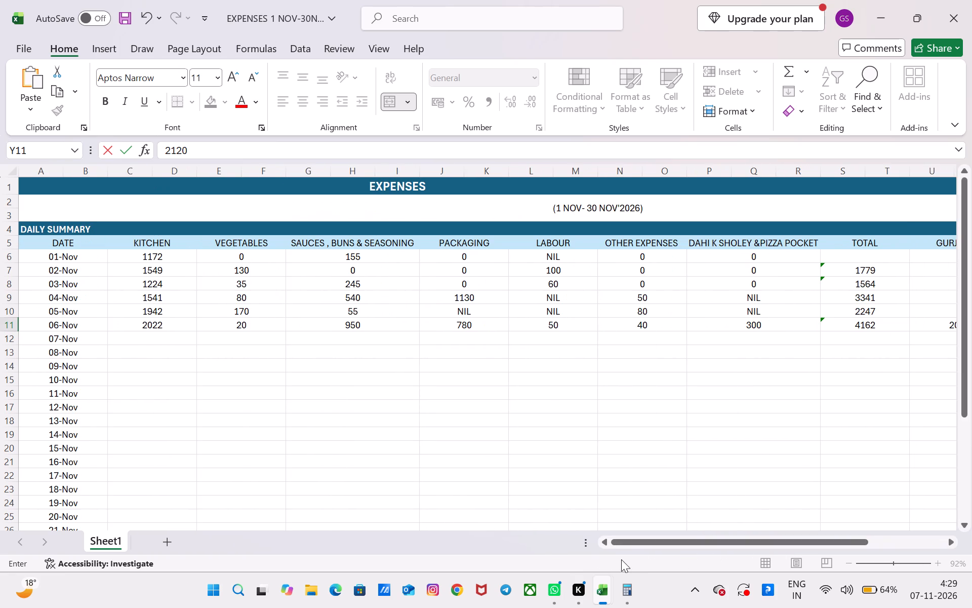
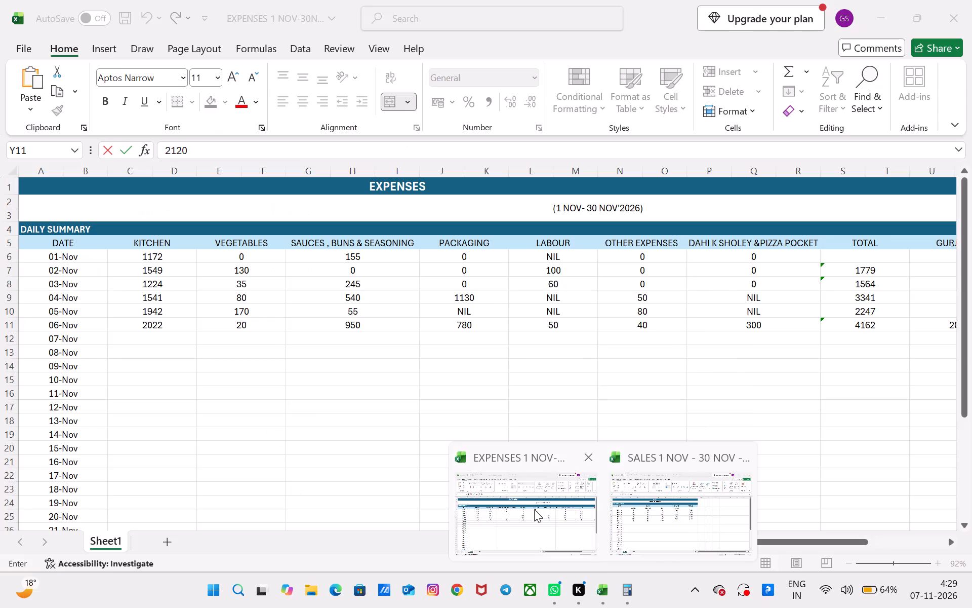
{"action": "left_click_drag", "start_coordinate": [637, 541], "coordinate": [676, 543]}
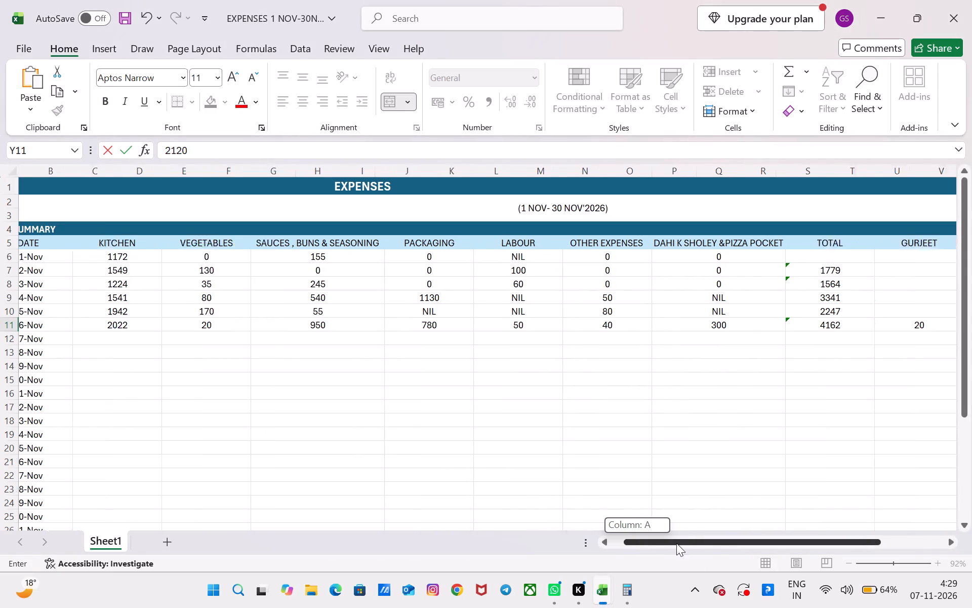
{"action": "left_click_drag", "start_coordinate": [676, 543], "coordinate": [717, 544]}
{"action": "left_click", "coordinate": [696, 312]}
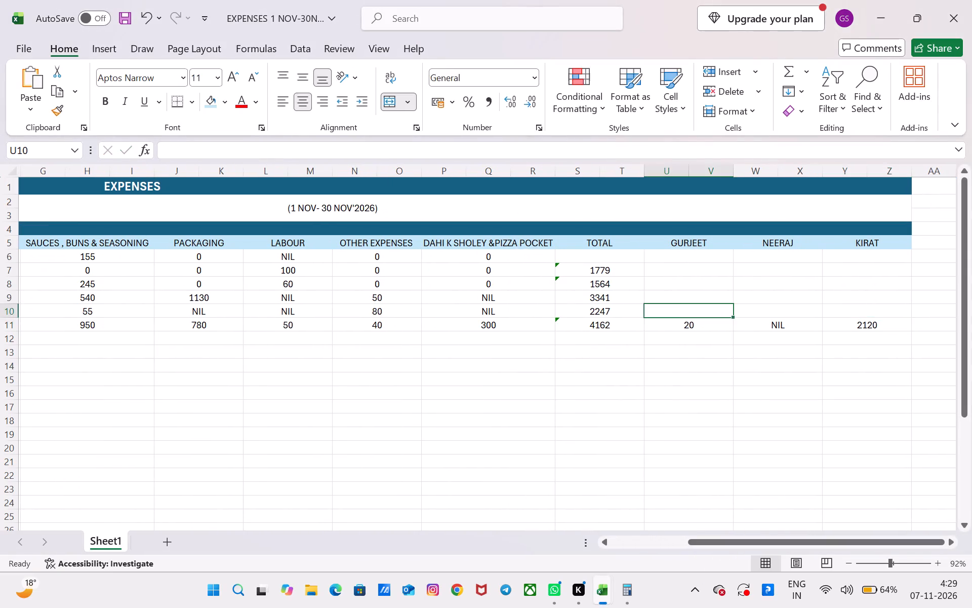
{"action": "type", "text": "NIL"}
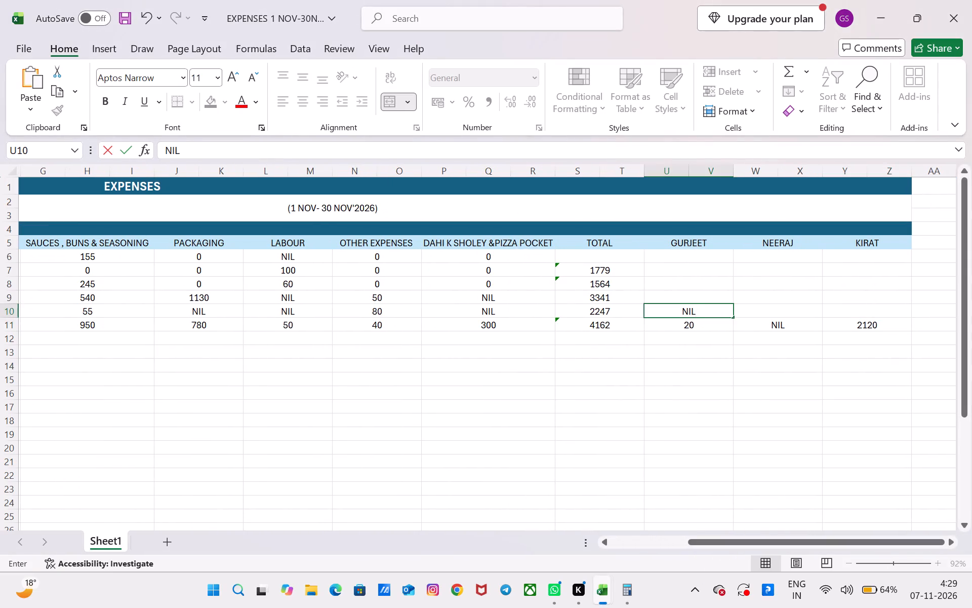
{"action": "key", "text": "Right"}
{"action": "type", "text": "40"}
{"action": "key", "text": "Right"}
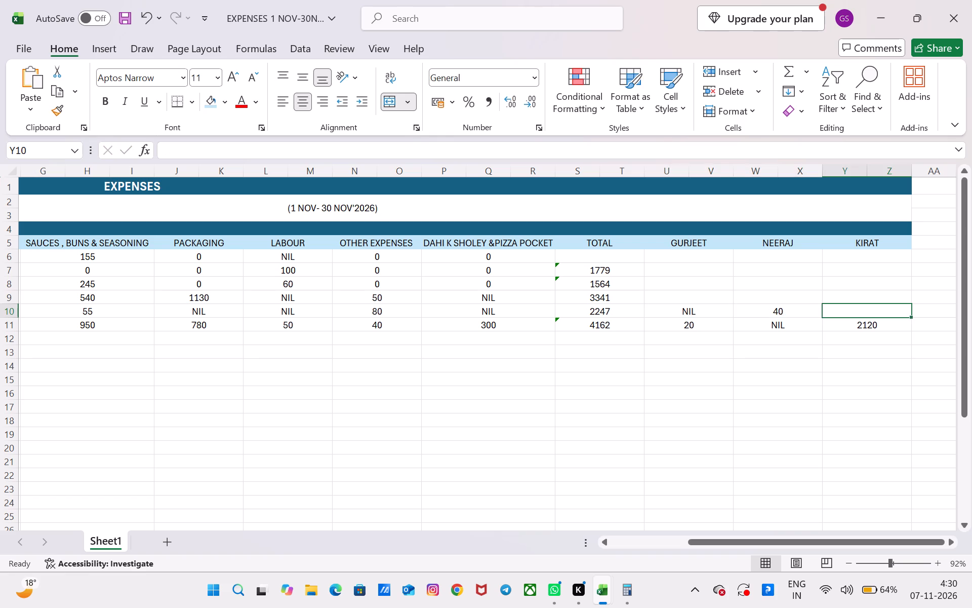
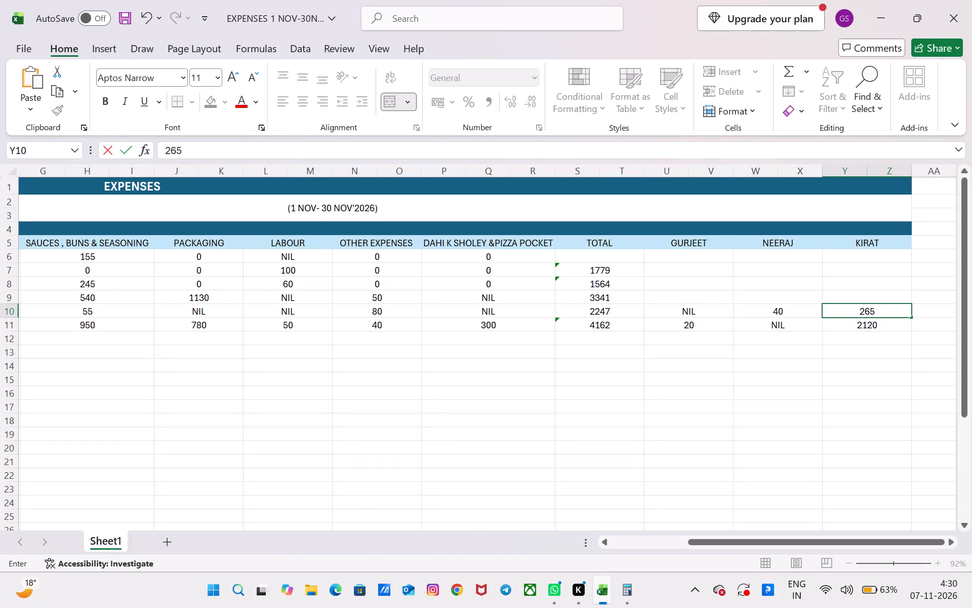
Check the expense rows from DATE through KIRAT against their dates, and select the GURJEET cell for 04-Nov (U9).
{"action": "left_click_drag", "start_coordinate": [744, 541], "coordinate": [726, 542]}
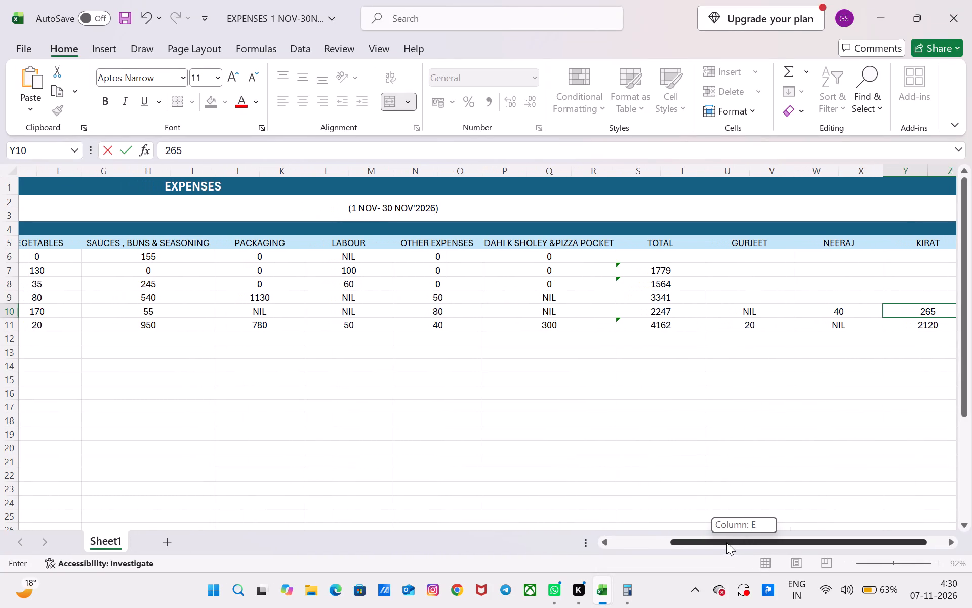
{"action": "left_click_drag", "start_coordinate": [726, 542], "coordinate": [688, 549]}
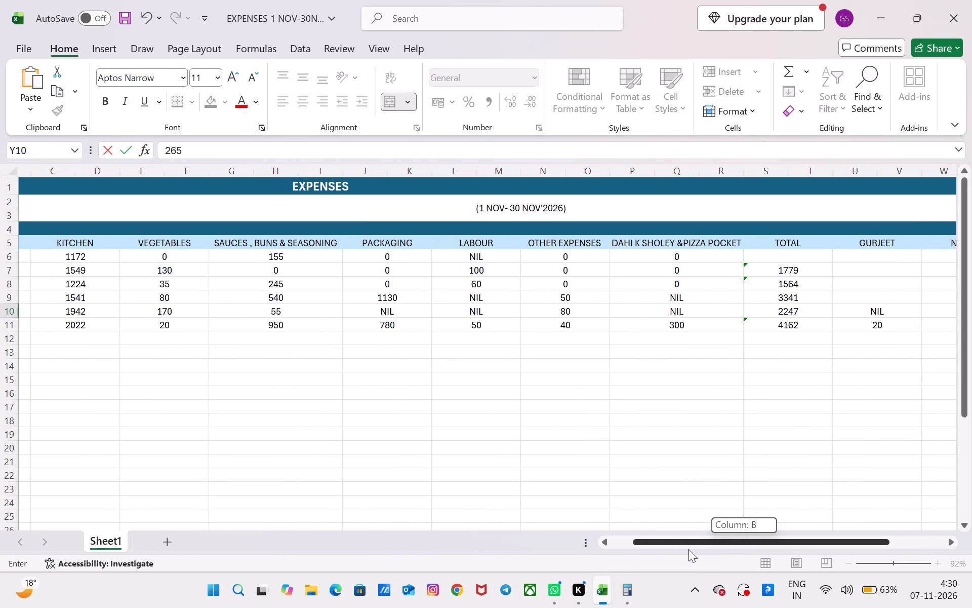
{"action": "left_click_drag", "start_coordinate": [688, 549], "coordinate": [673, 552]}
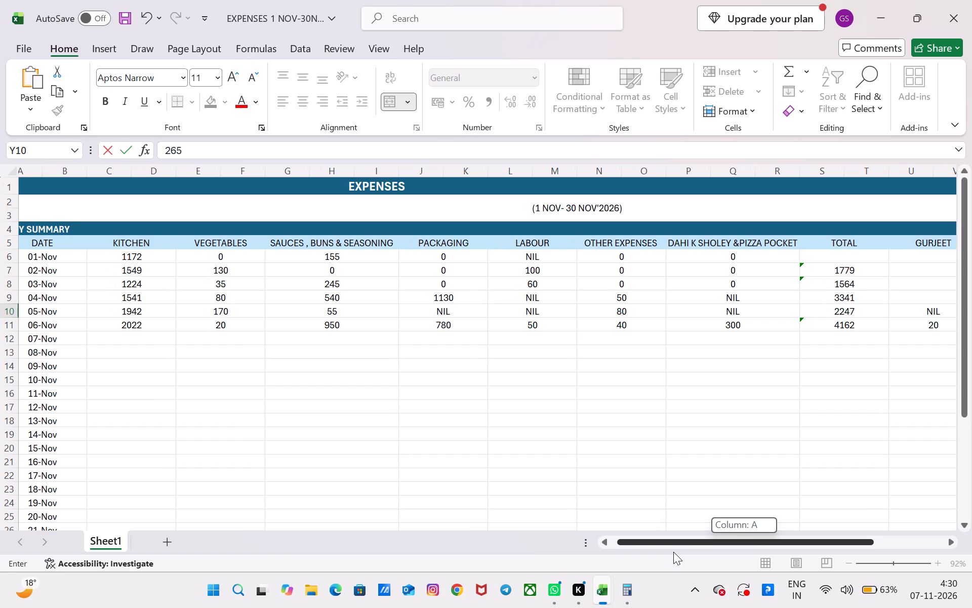
{"action": "left_click_drag", "start_coordinate": [673, 552], "coordinate": [739, 546]}
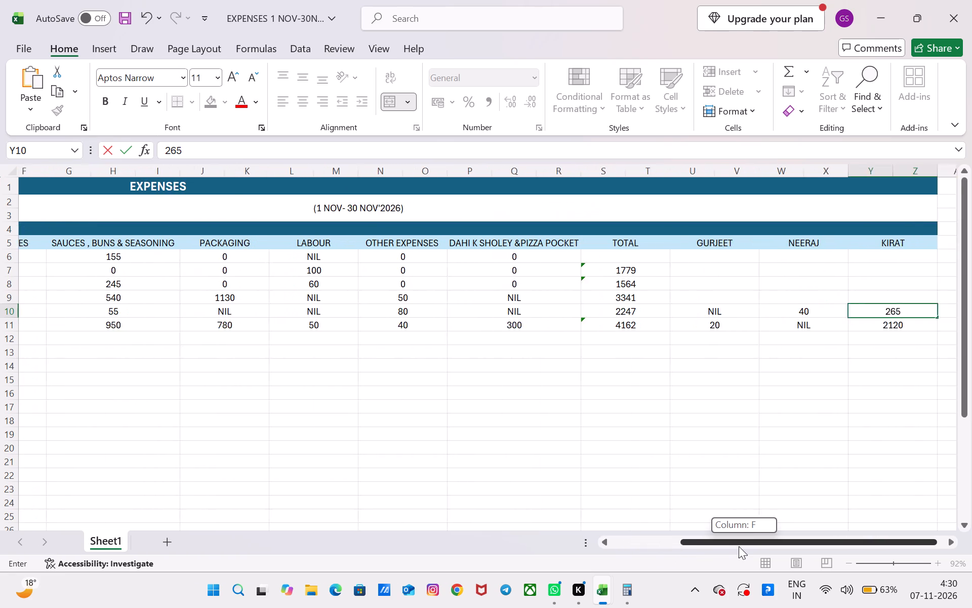
{"action": "left_click_drag", "start_coordinate": [739, 546], "coordinate": [755, 541]}
{"action": "left_click", "coordinate": [685, 299]}
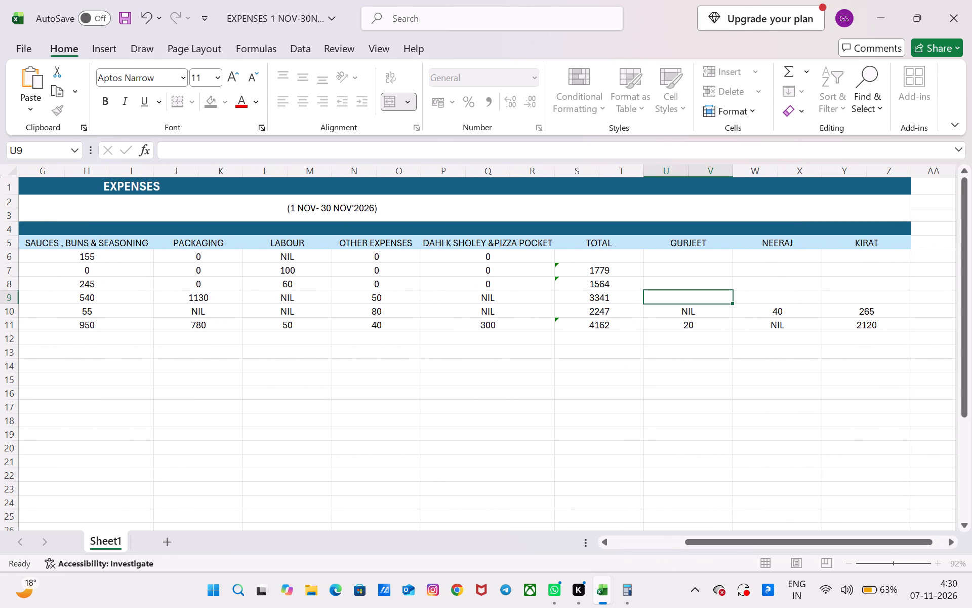
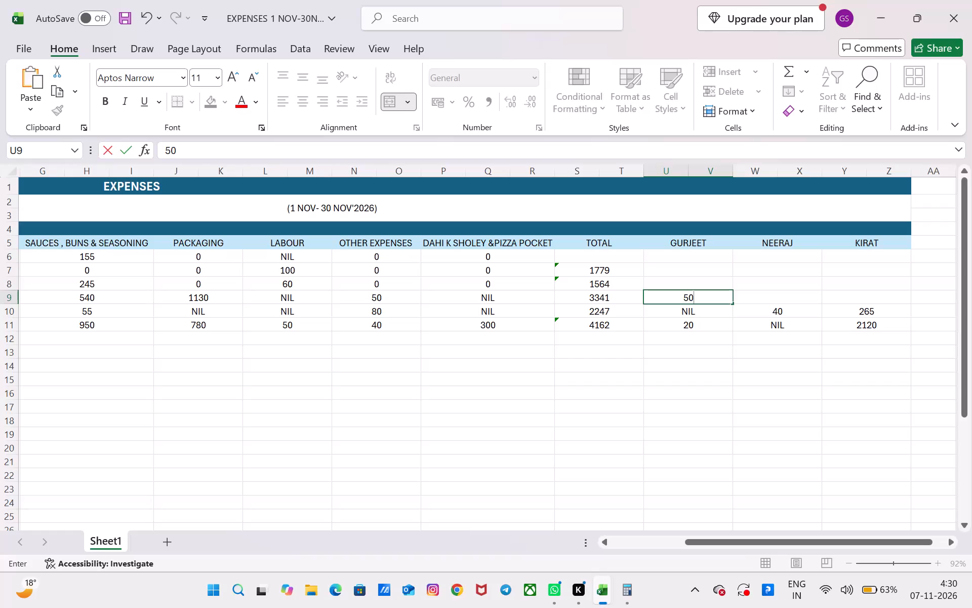
Fill the 04-Nov expense split in row 9 with 50 for GURJEET and NIL for NEERAJ, continuing to the KIRAT cell.
{"action": "key", "text": "Right"}
{"action": "type", "text": "NIL"}
{"action": "key", "text": "Right"}
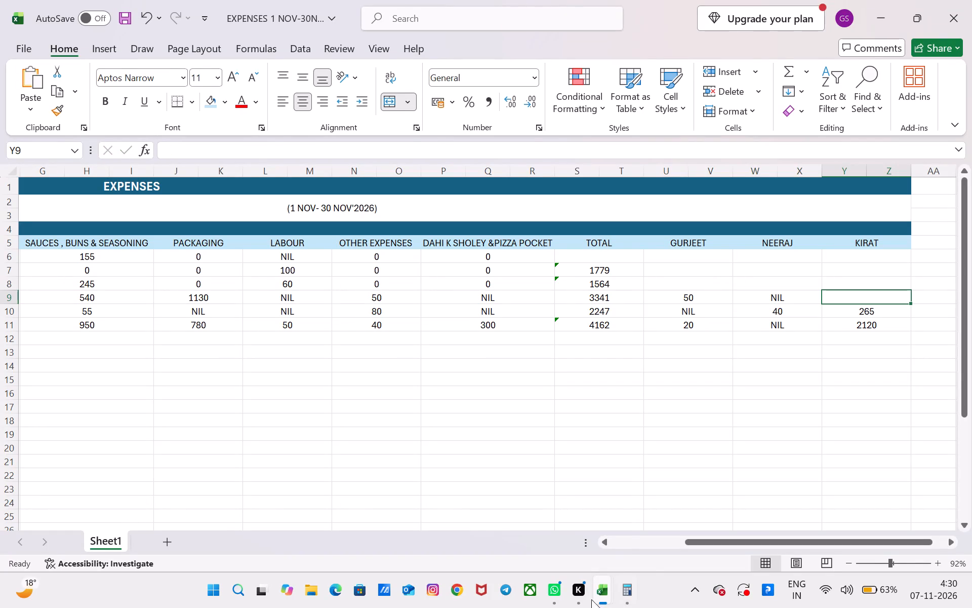
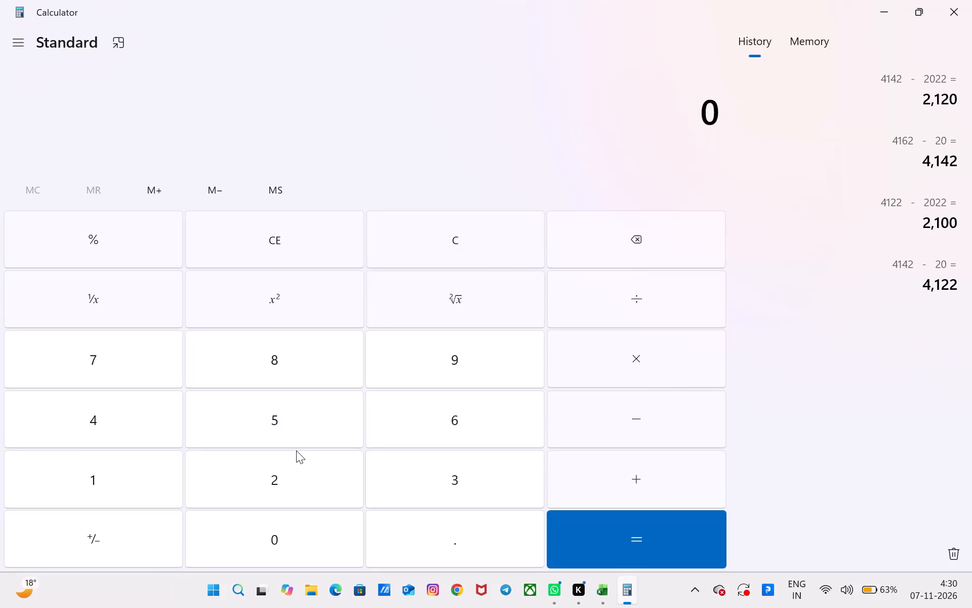
Add up 245, 35 and 60 in the calculator for KIRAT's 04-Nov share.
{"action": "left_click", "coordinate": [296, 450]}
{"action": "left_click", "coordinate": [140, 417]}
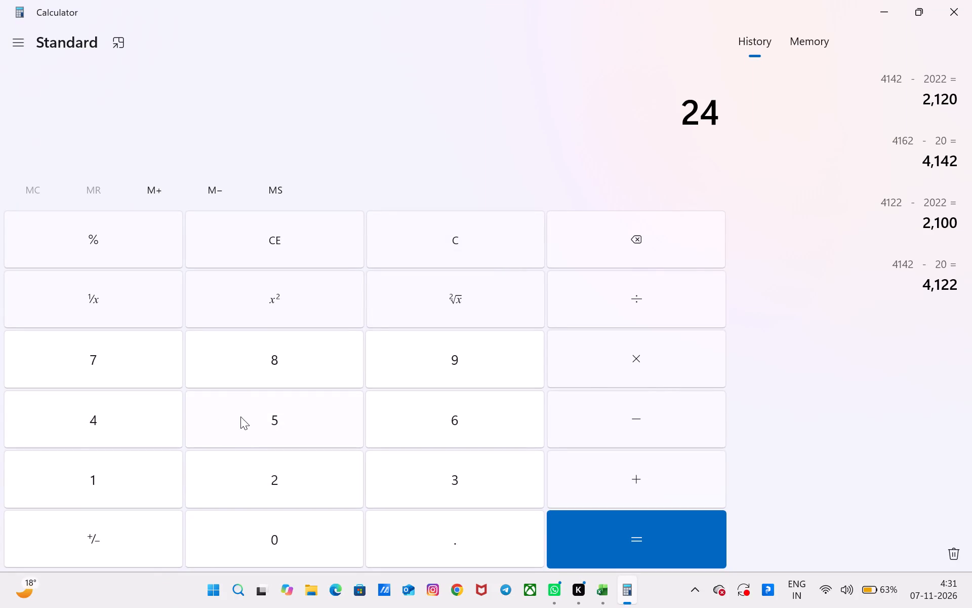
{"action": "left_click", "coordinate": [242, 416]}
{"action": "left_click", "coordinate": [553, 470]}
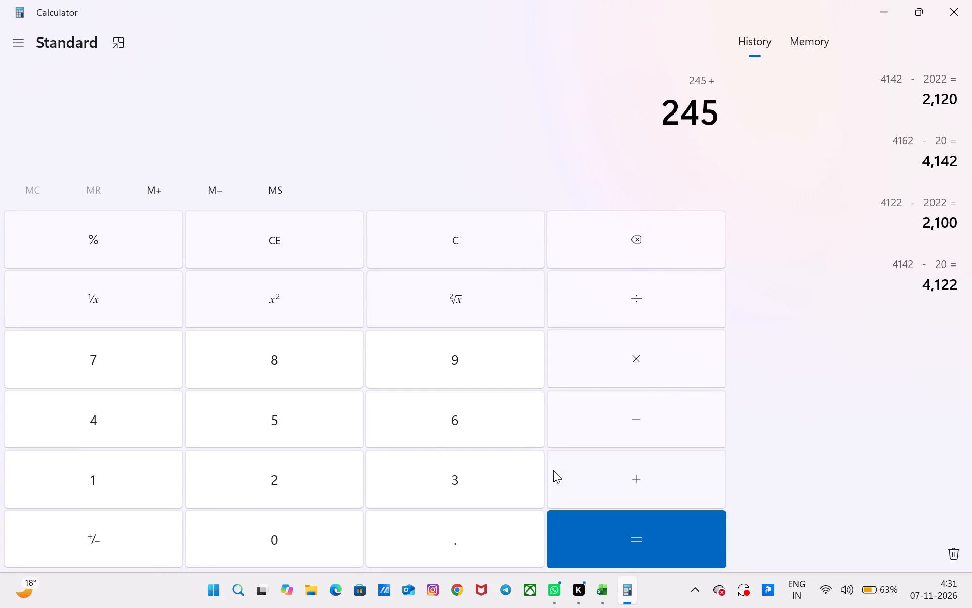
{"action": "left_click", "coordinate": [454, 476]}
{"action": "left_click", "coordinate": [294, 411]}
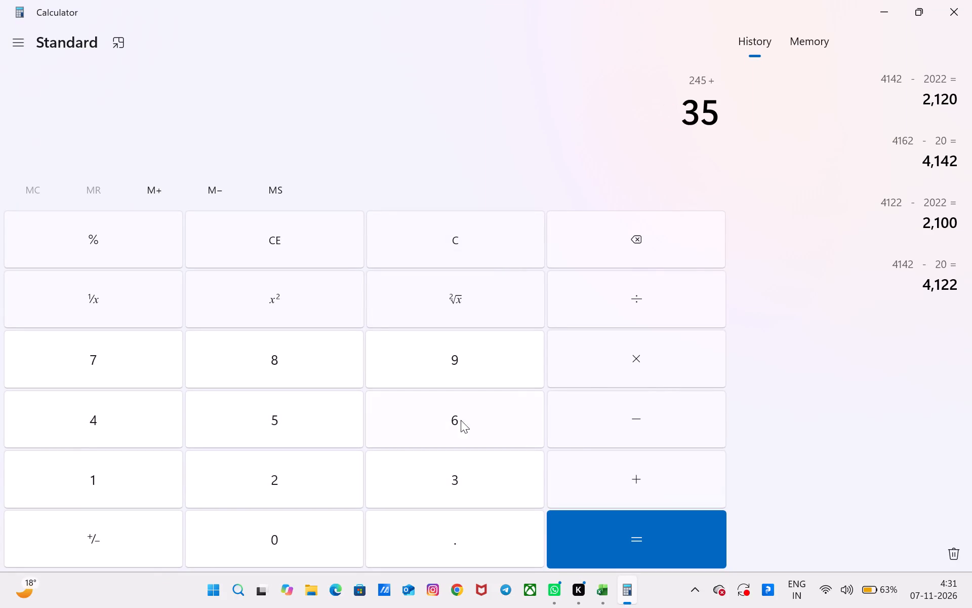
{"action": "left_click", "coordinate": [577, 473]}
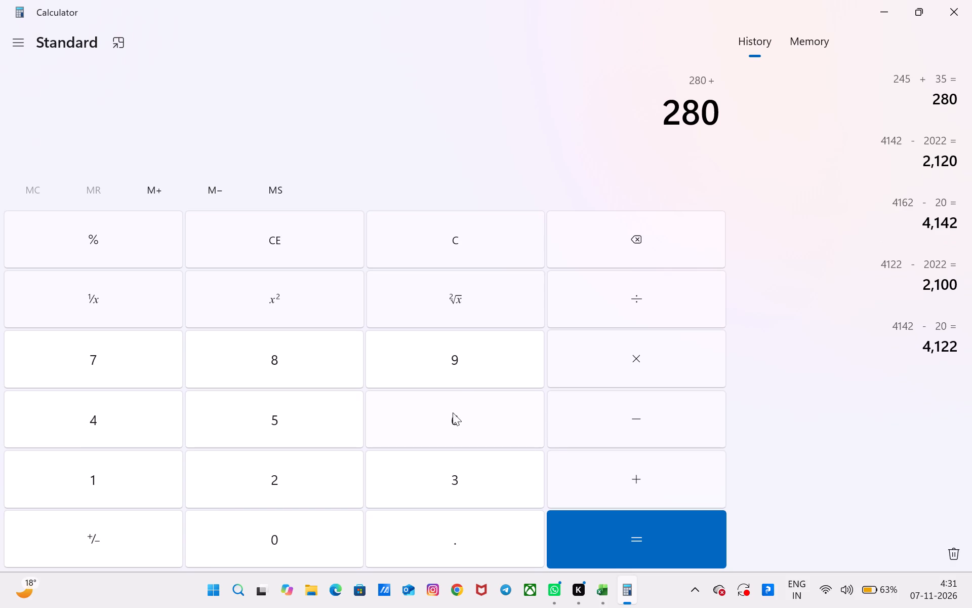
{"action": "left_click", "coordinate": [438, 401]}
{"action": "left_click", "coordinate": [279, 561]}
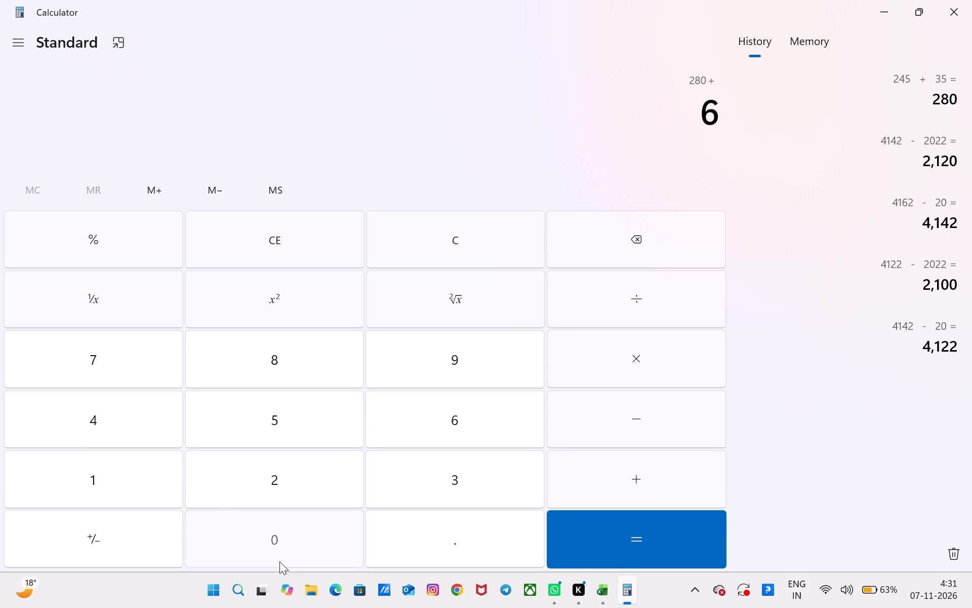
{"action": "left_click", "coordinate": [606, 484]}
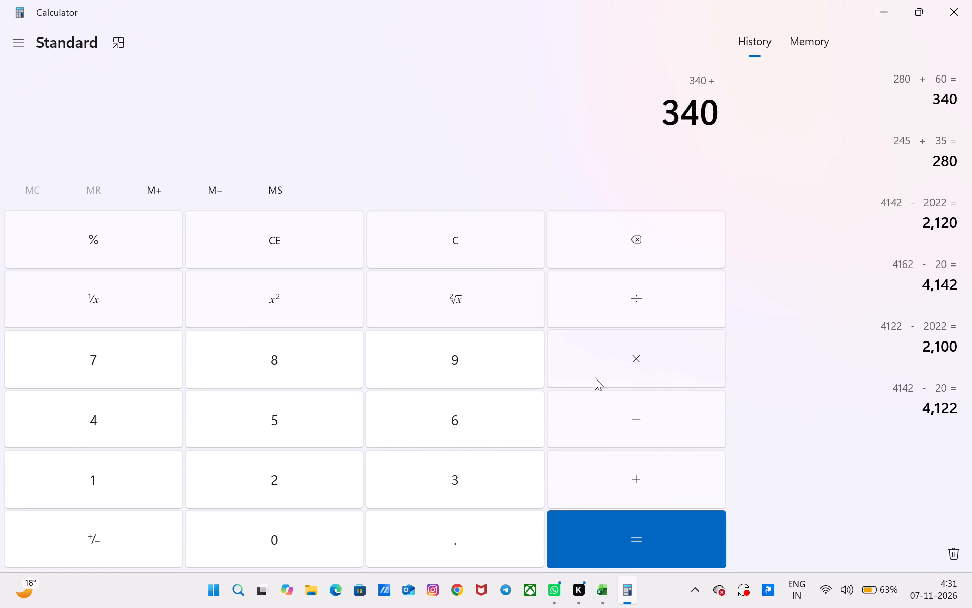
Add 530, 80 and 740 to the running sum for KIRAT's 04-Nov share.
{"action": "left_click", "coordinate": [271, 412]}
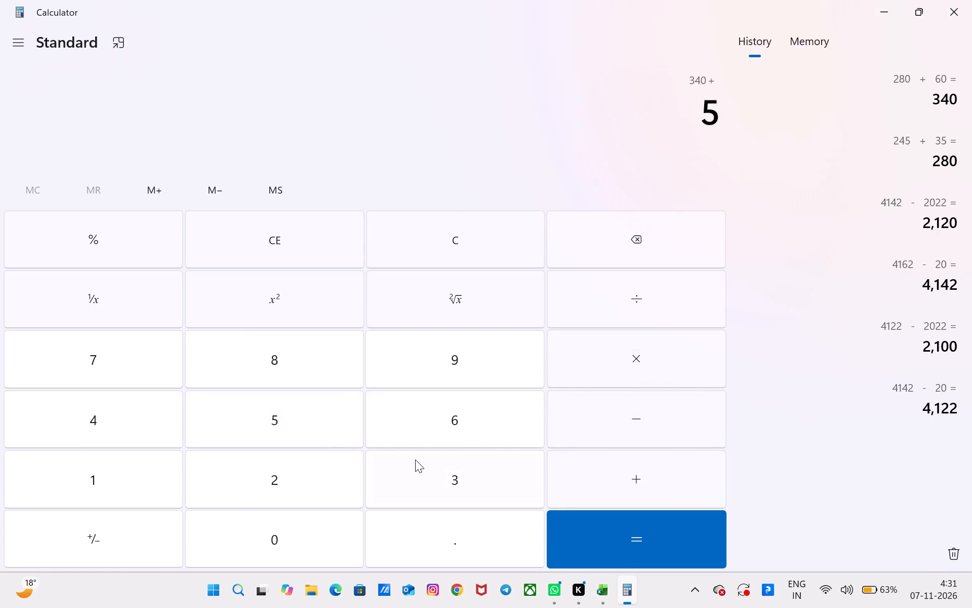
{"action": "left_click", "coordinate": [433, 471]}
{"action": "left_click", "coordinate": [282, 533]}
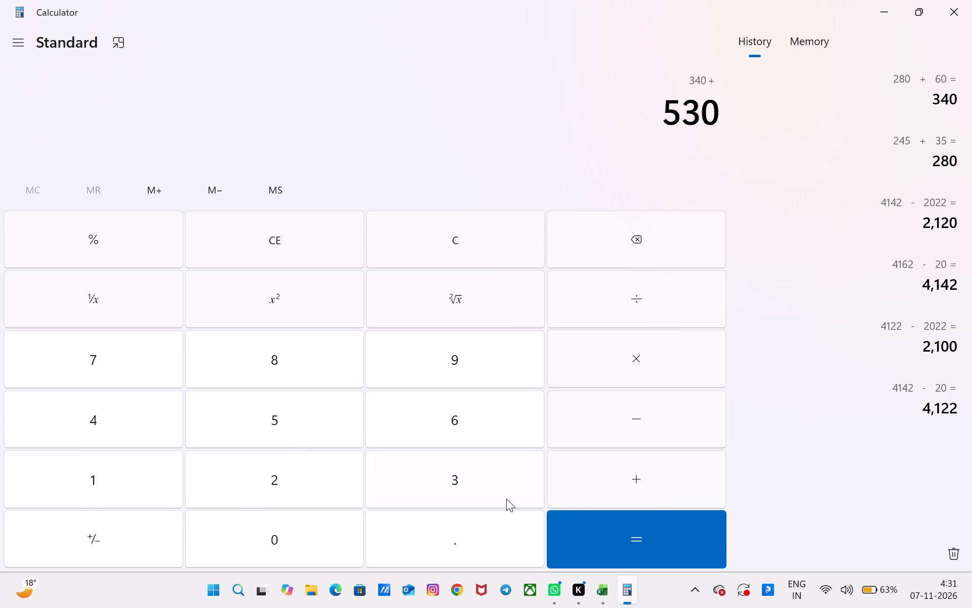
{"action": "left_click", "coordinate": [589, 484]}
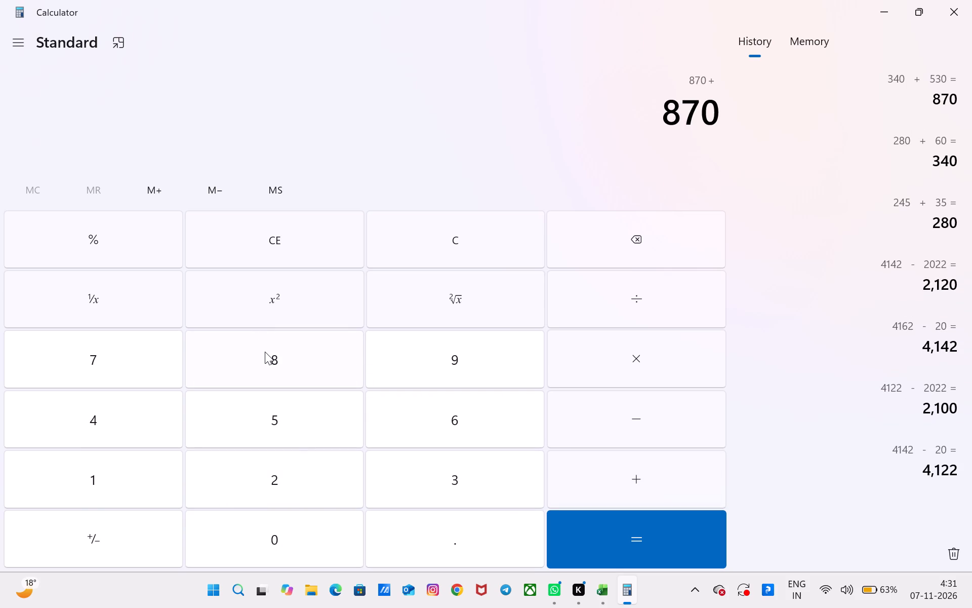
{"action": "left_click", "coordinate": [265, 352]}
{"action": "left_click", "coordinate": [279, 534]}
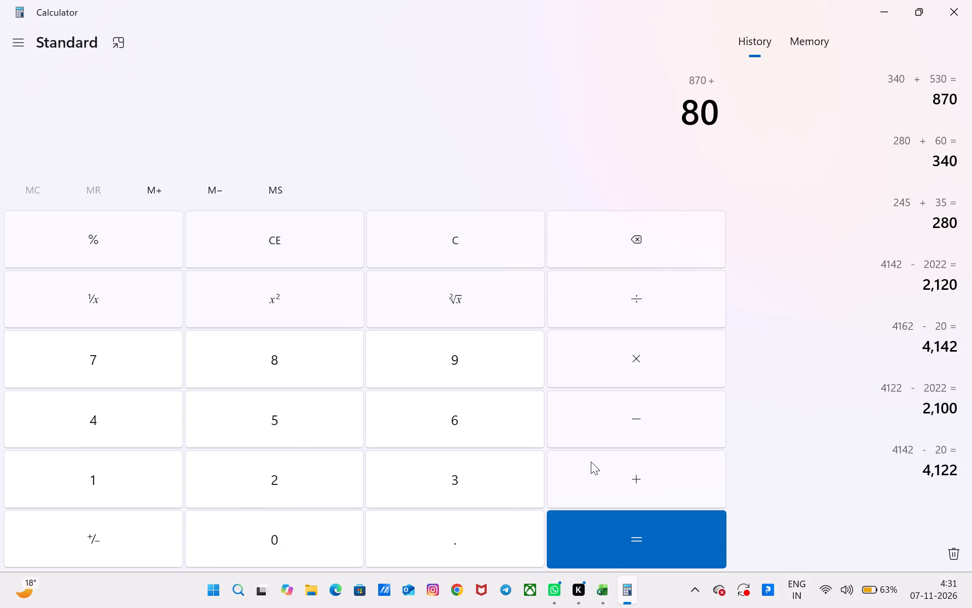
{"action": "left_click", "coordinate": [591, 462]}
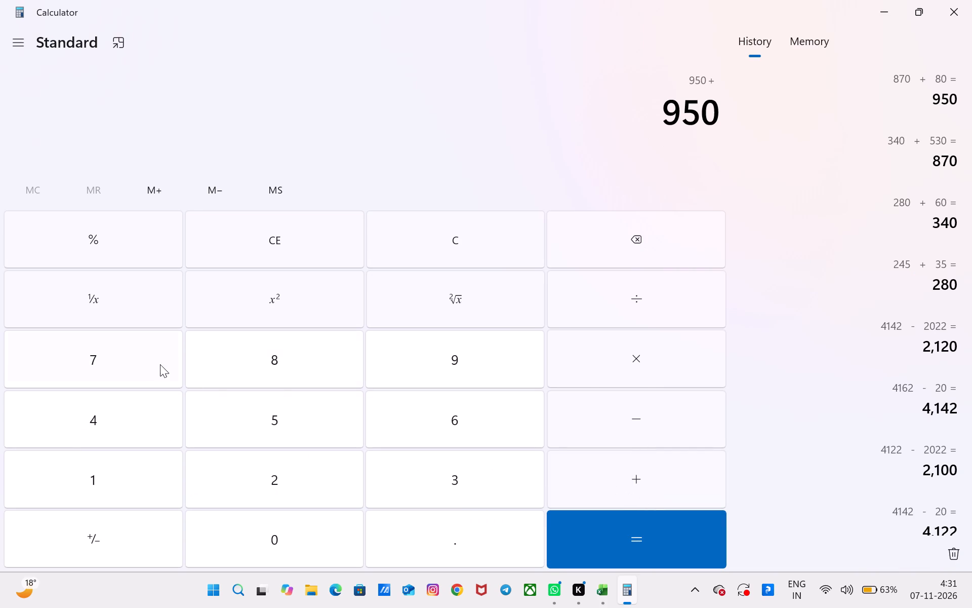
{"action": "left_click", "coordinate": [134, 363]}
{"action": "left_click", "coordinate": [104, 417]}
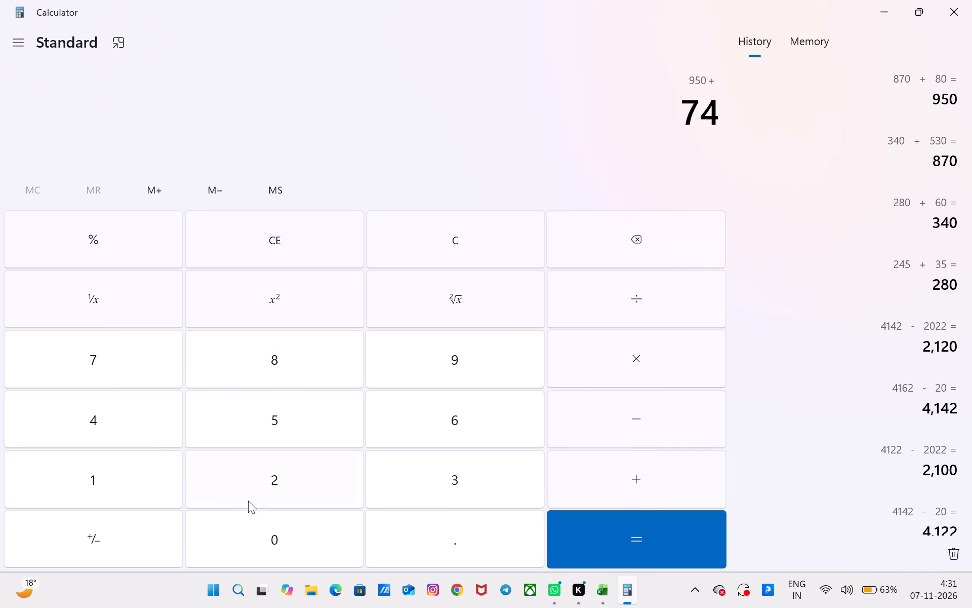
{"action": "left_click", "coordinate": [270, 525]}
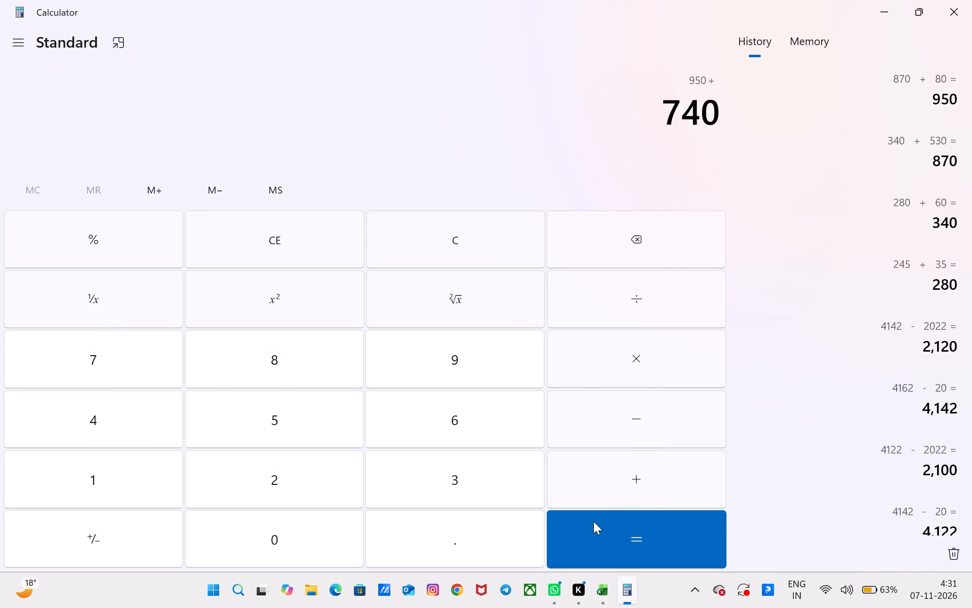
{"action": "left_click", "coordinate": [608, 485]}
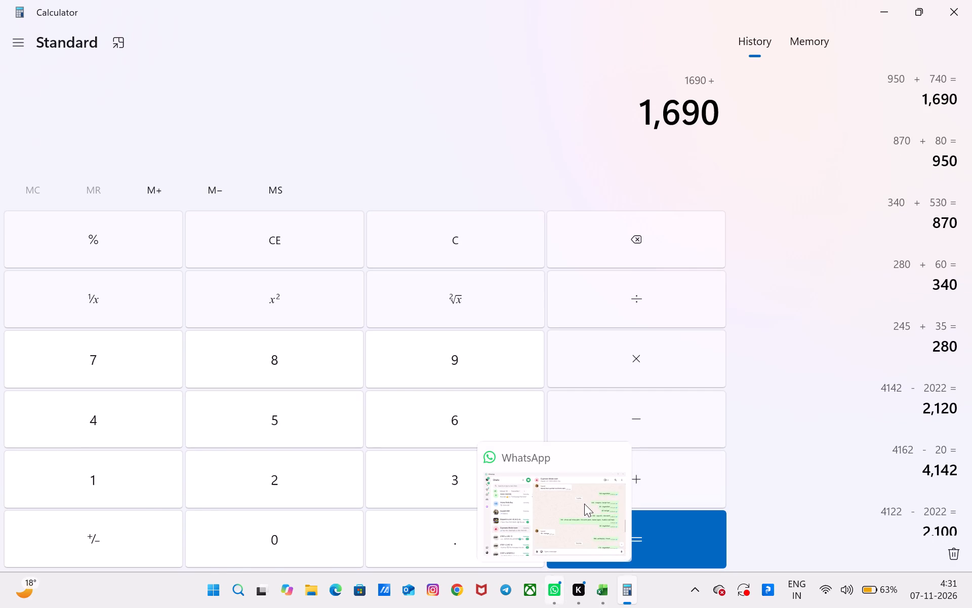
Switch to the expenses workbook in Excel and enter 1690 as the KIRAT amount for 04-Nov in row 9.
{"action": "left_click", "coordinate": [516, 491]}
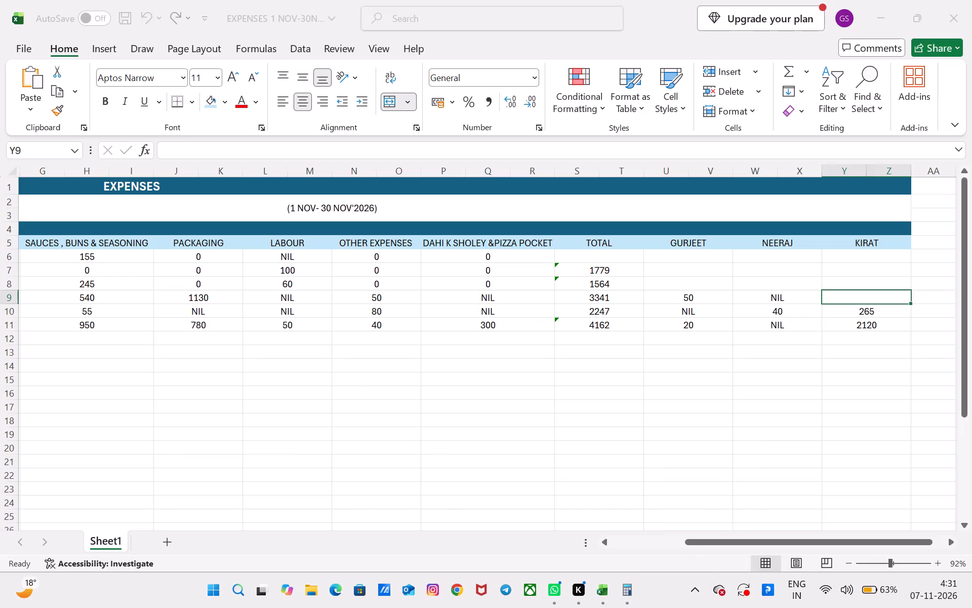
{"action": "type", "text": "1690"}
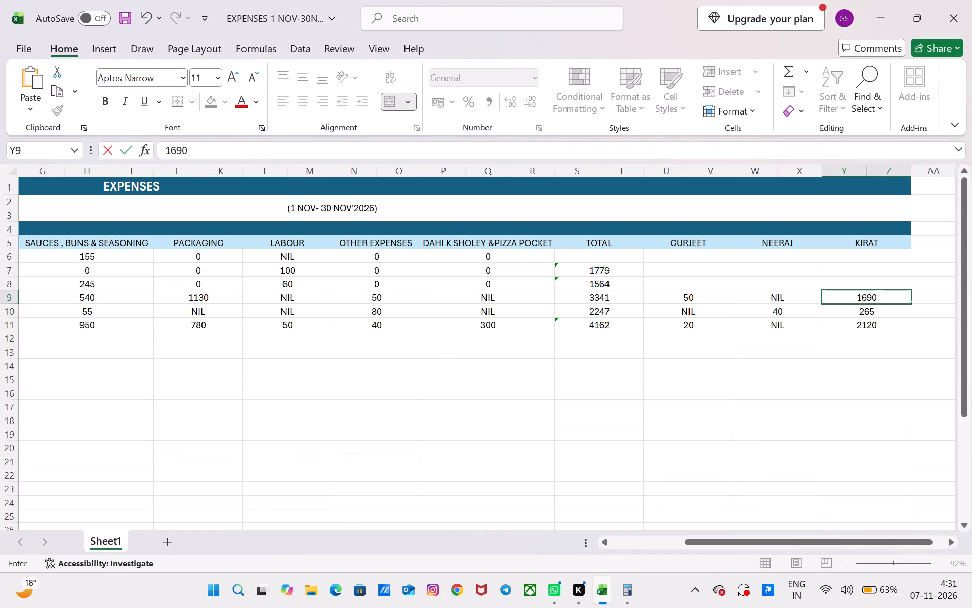
Examine the 04-Nov row from the kitchen amount through the total and compare it with the GURJEET, NEERAJ and KIRAT split.
{"action": "left_click_drag", "start_coordinate": [733, 540], "coordinate": [728, 540]}
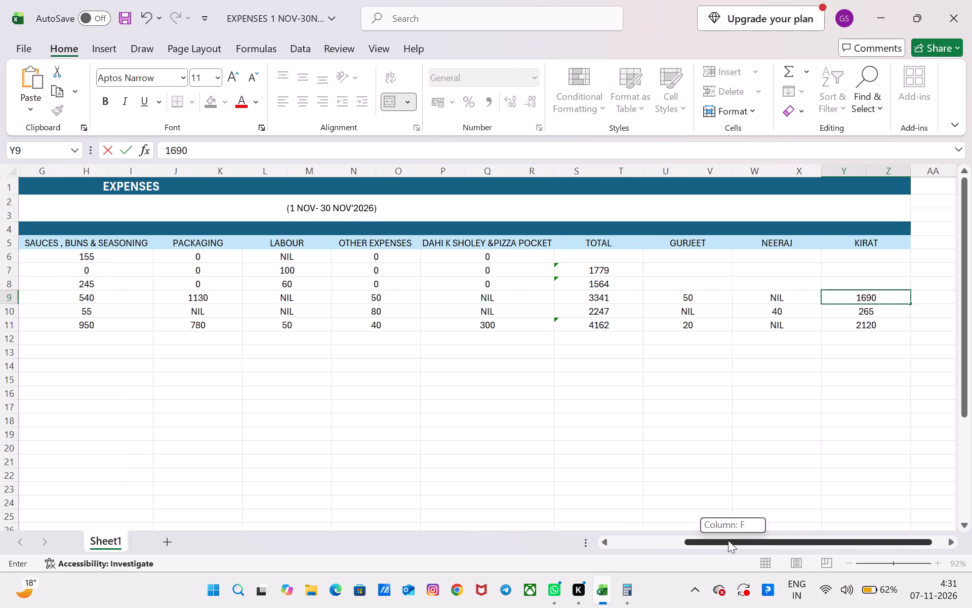
{"action": "left_click_drag", "start_coordinate": [728, 540], "coordinate": [683, 543]}
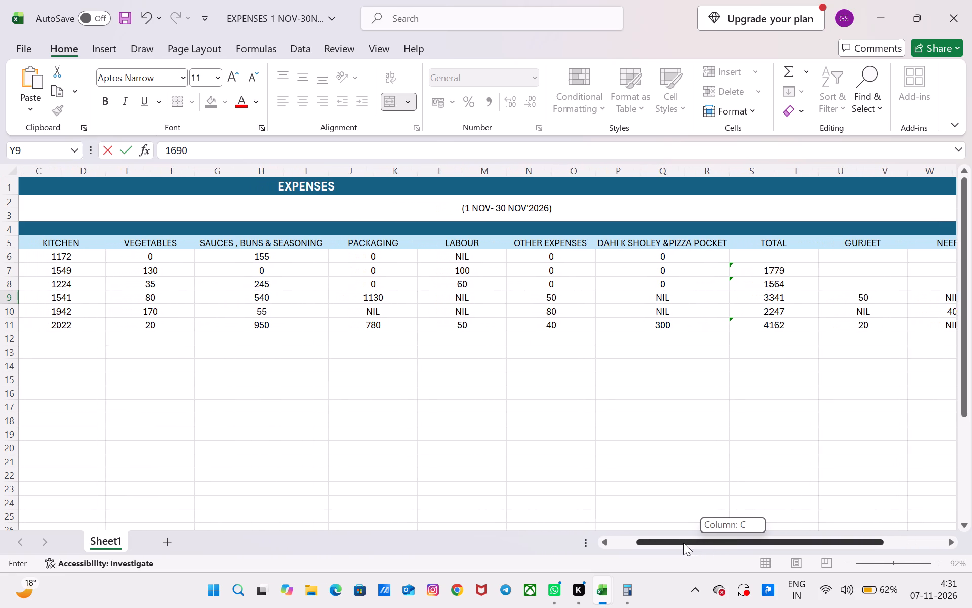
{"action": "left_click_drag", "start_coordinate": [683, 543], "coordinate": [650, 548]}
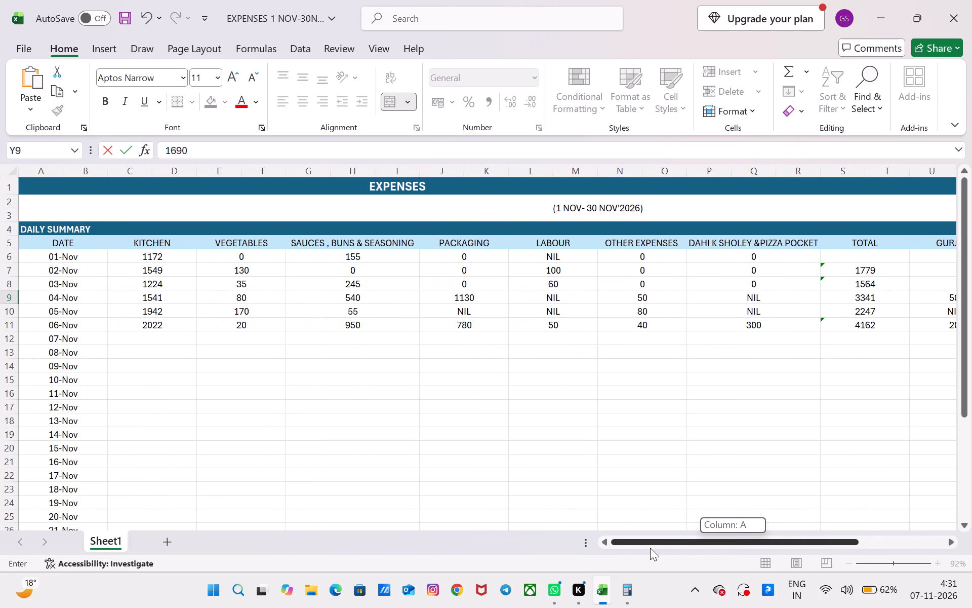
{"action": "left_click_drag", "start_coordinate": [650, 548], "coordinate": [665, 549]}
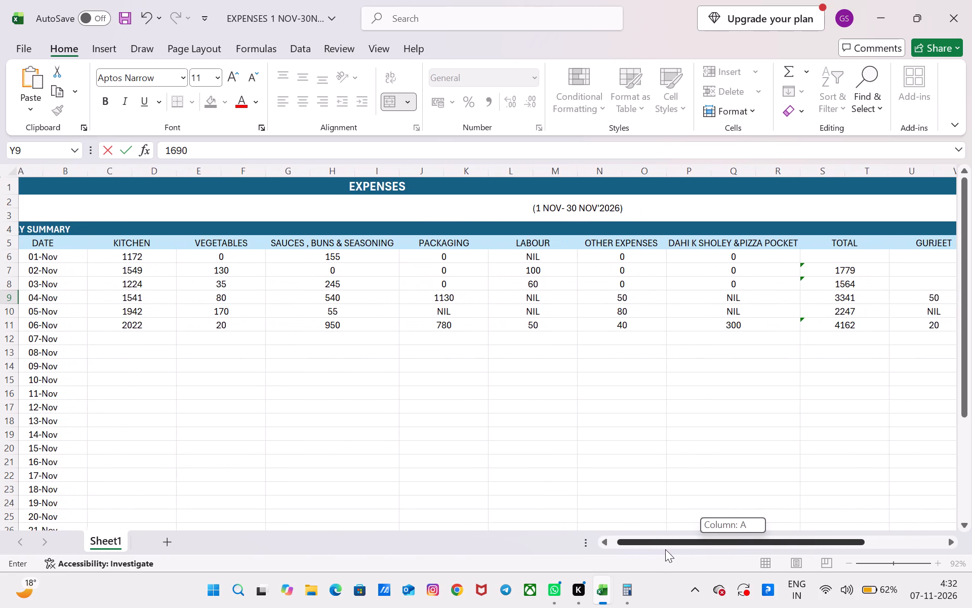
{"action": "left_click_drag", "start_coordinate": [665, 549], "coordinate": [663, 550]}
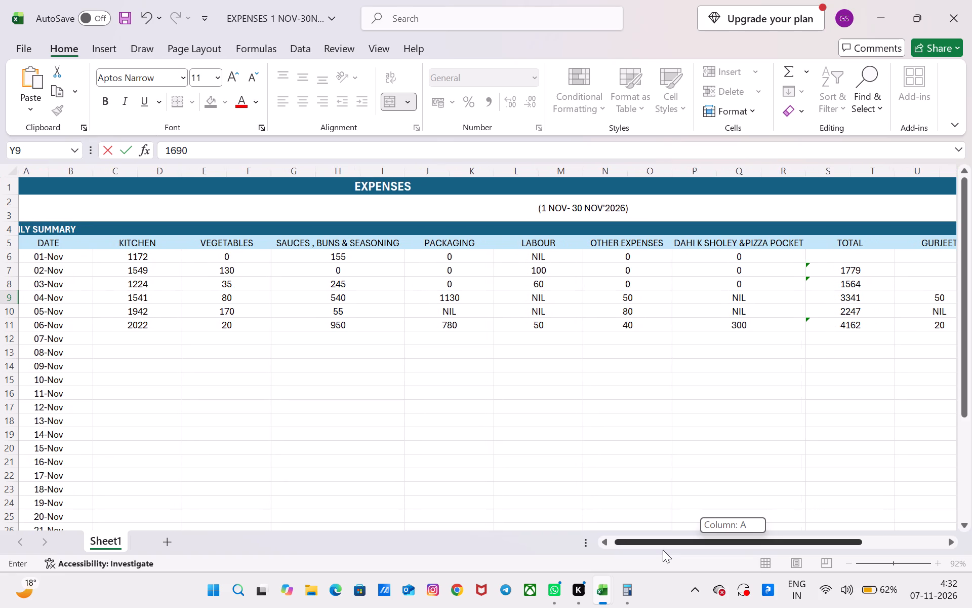
{"action": "left_click_drag", "start_coordinate": [663, 550], "coordinate": [656, 551]}
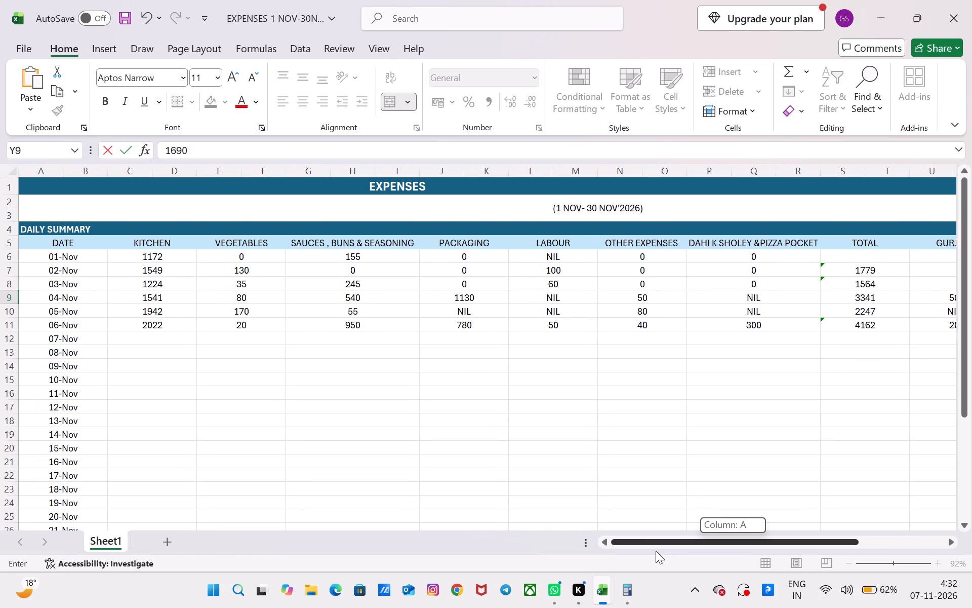
{"action": "left_click_drag", "start_coordinate": [656, 551], "coordinate": [661, 551]}
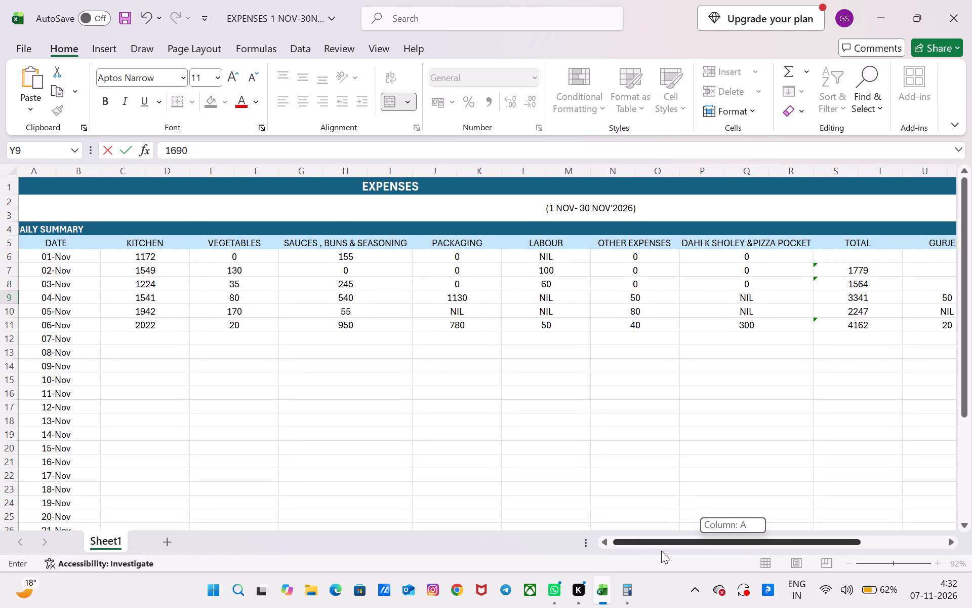
{"action": "left_click_drag", "start_coordinate": [661, 551], "coordinate": [668, 550]}
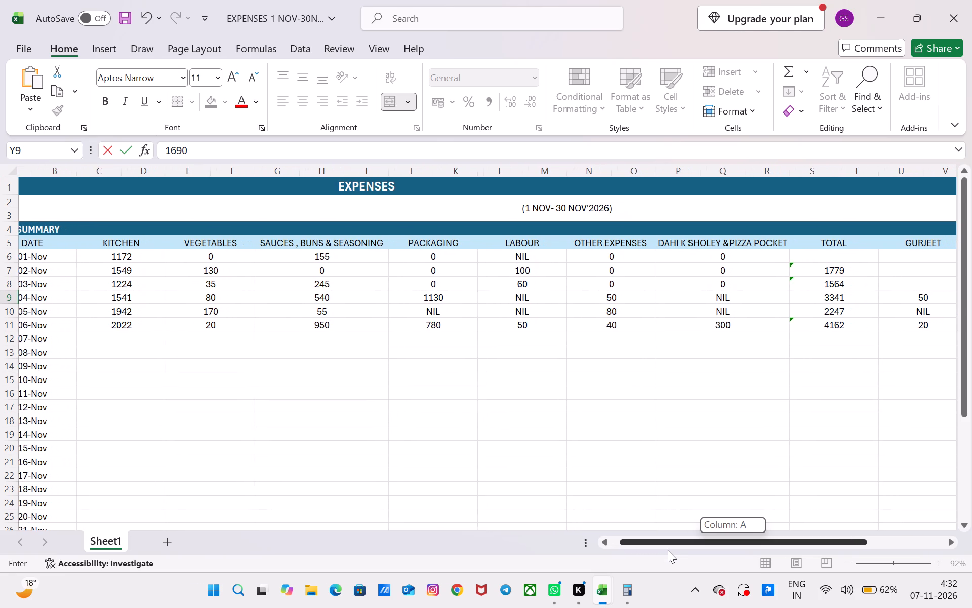
{"action": "left_click_drag", "start_coordinate": [668, 550], "coordinate": [672, 550]}
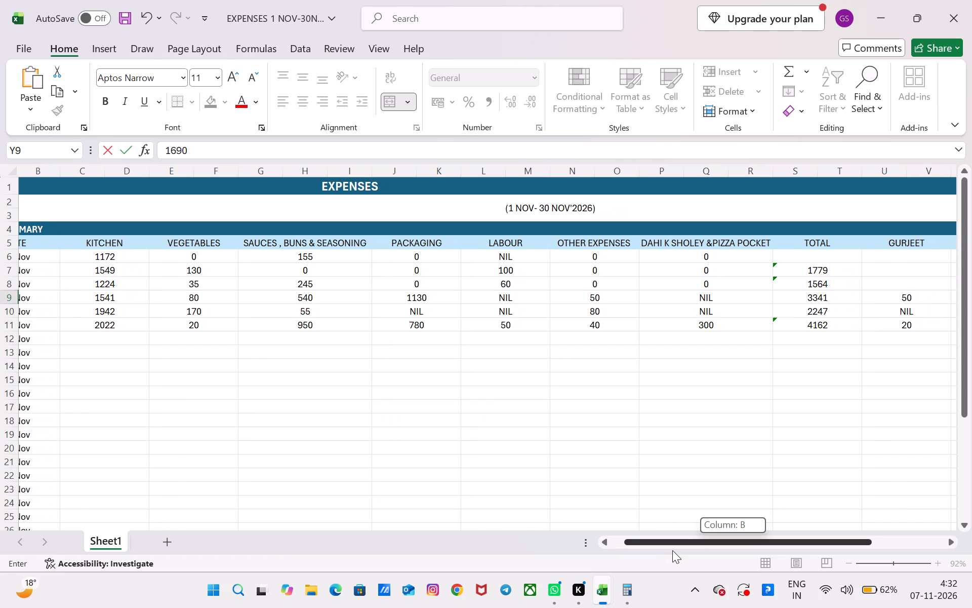
{"action": "left_click_drag", "start_coordinate": [672, 550], "coordinate": [718, 549]}
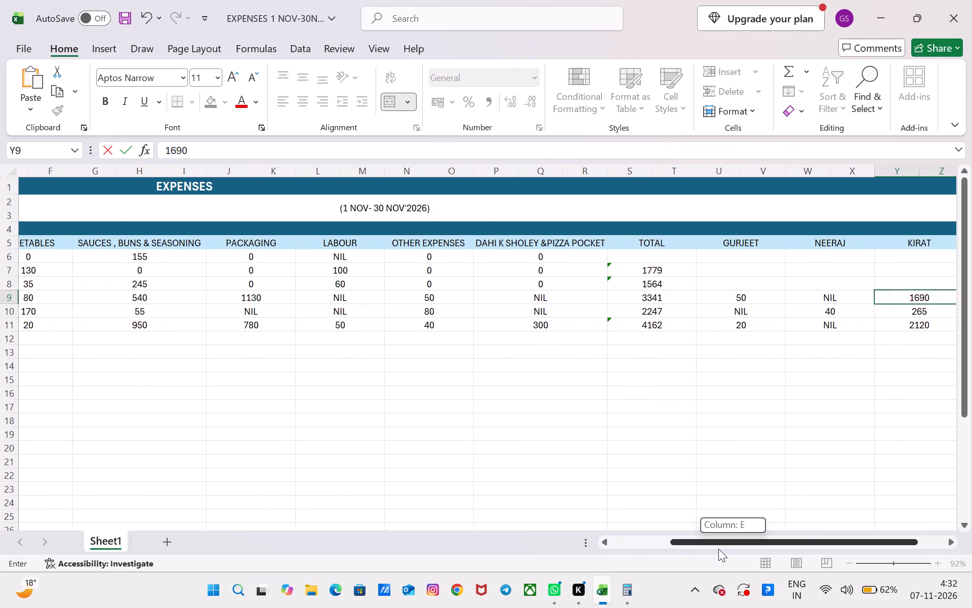
{"action": "left_click_drag", "start_coordinate": [718, 549], "coordinate": [726, 549]}
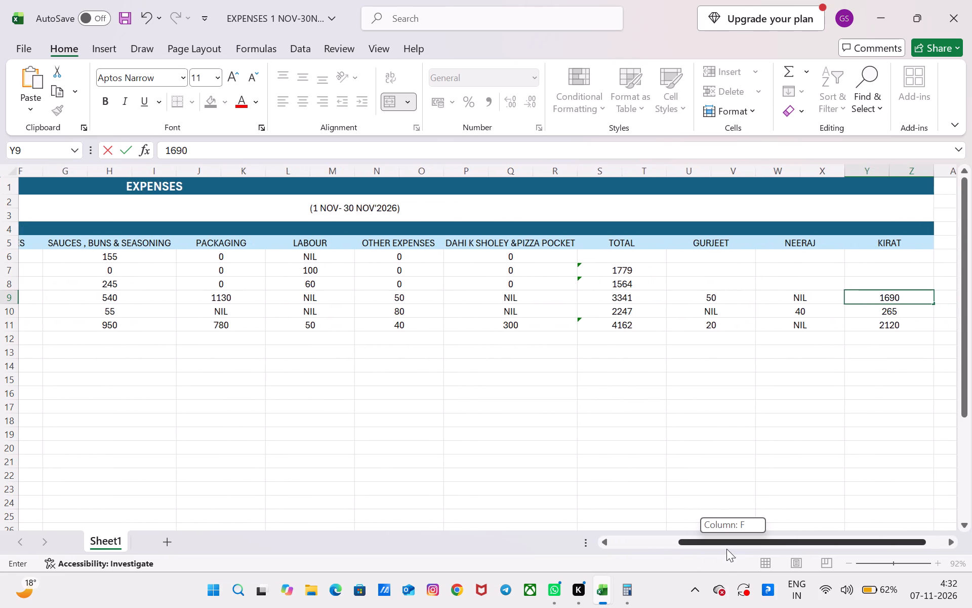
{"action": "left_click_drag", "start_coordinate": [726, 549], "coordinate": [725, 548]}
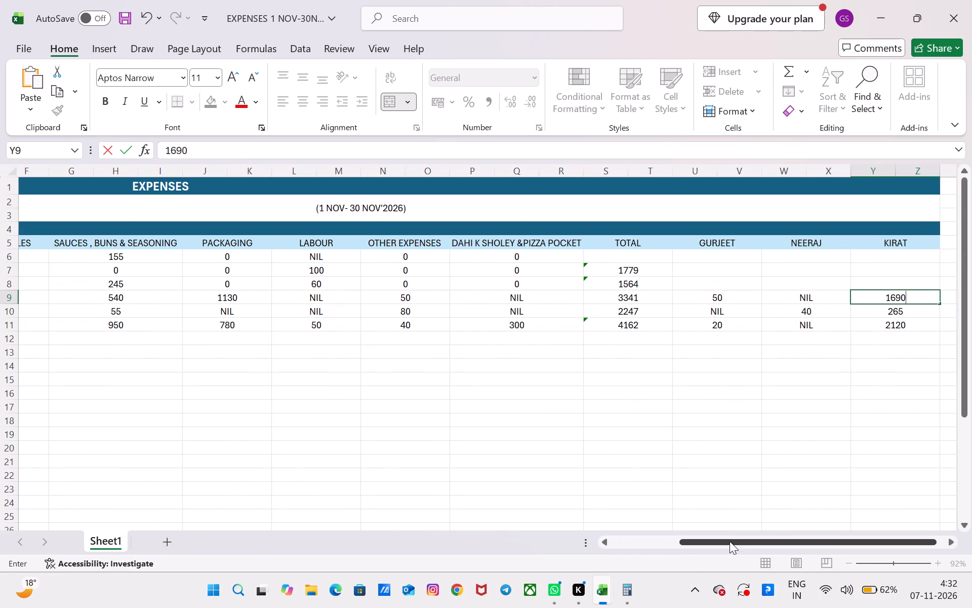
{"action": "left_click_drag", "start_coordinate": [730, 541], "coordinate": [653, 544]}
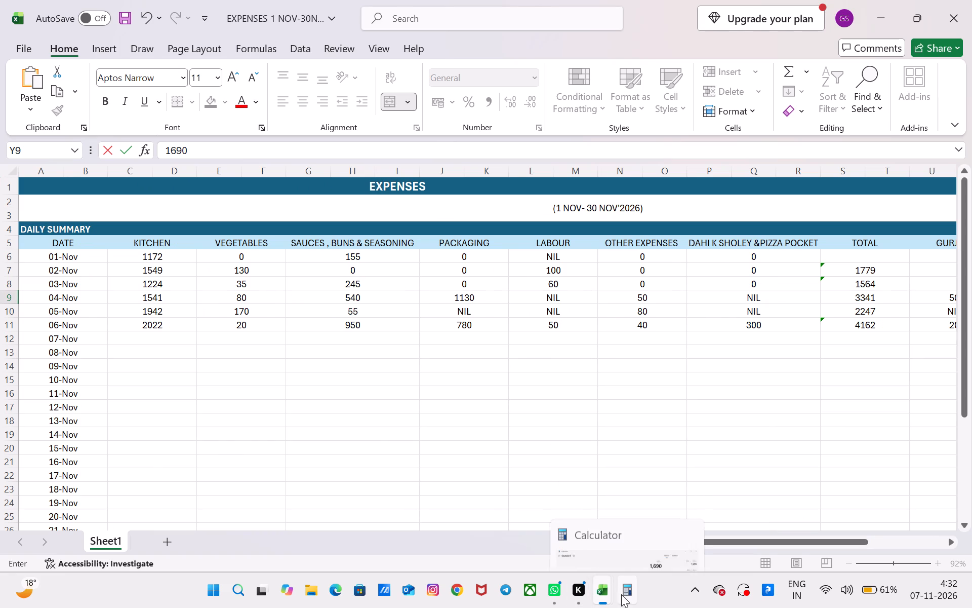
Switch to Calculator and add the 1541 kitchen amount and GURJEET's 50 to the running sum to check the 04-Nov total.
{"action": "left_click", "coordinate": [631, 524]}
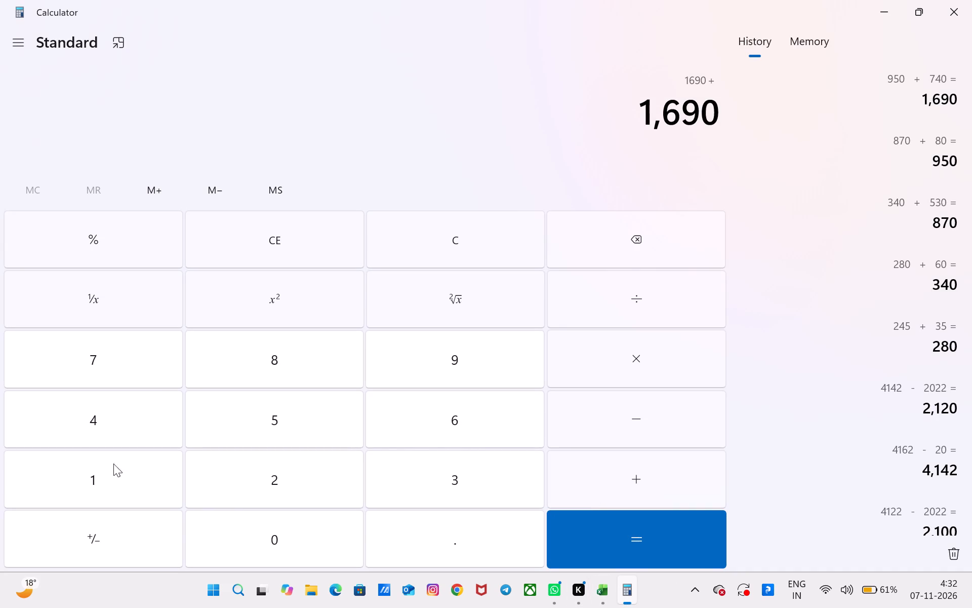
{"action": "left_click", "coordinate": [110, 469]}
{"action": "left_click", "coordinate": [239, 429]}
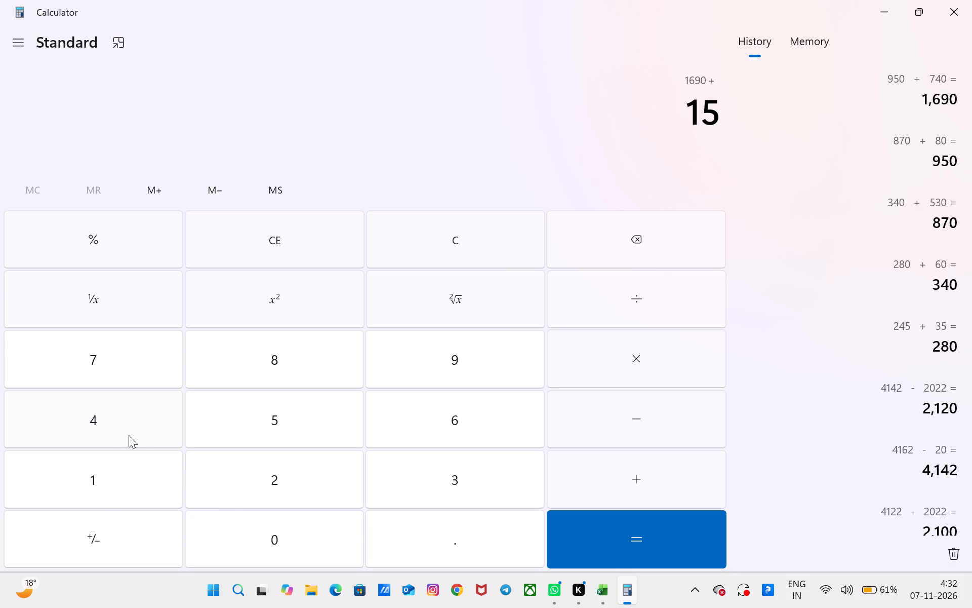
{"action": "left_click", "coordinate": [123, 436]}
{"action": "left_click", "coordinate": [111, 477]}
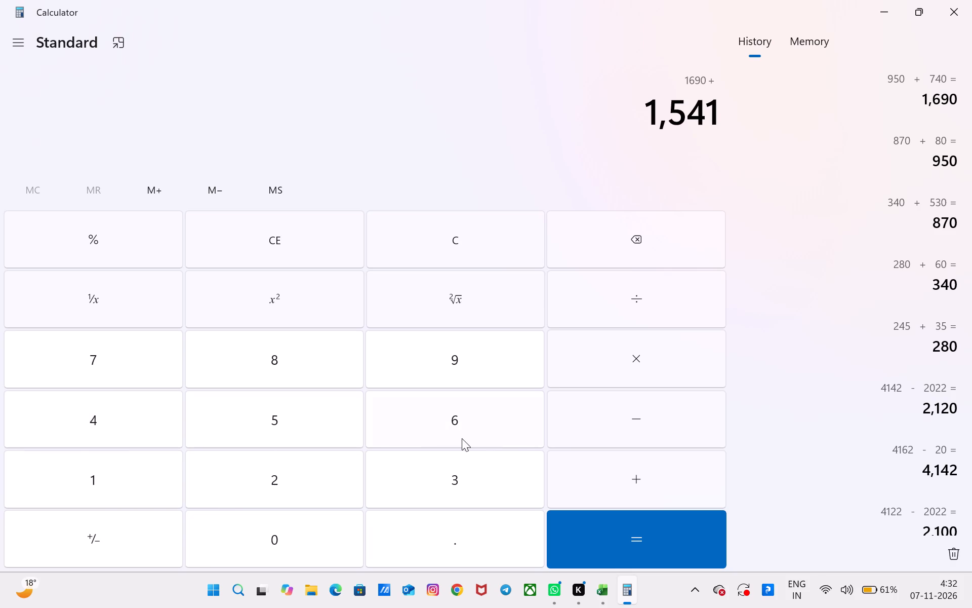
{"action": "left_click", "coordinate": [576, 479]}
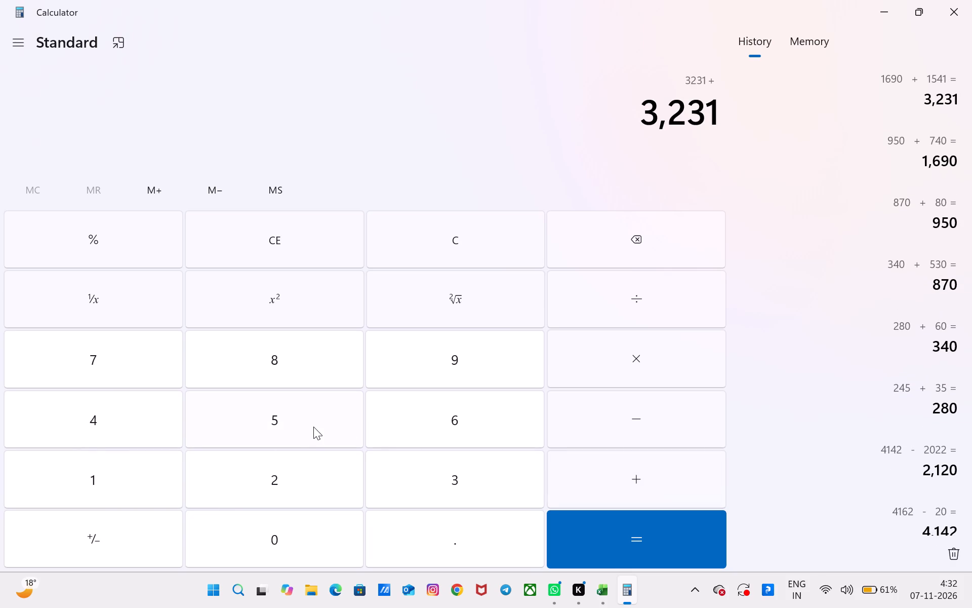
{"action": "left_click", "coordinate": [313, 427]}
{"action": "left_click", "coordinate": [301, 531]}
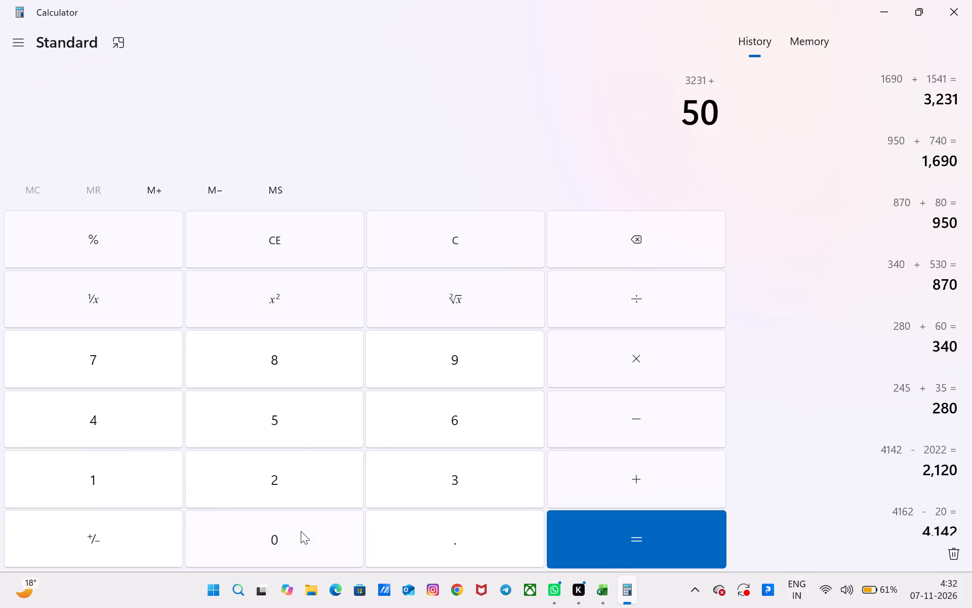
{"action": "left_click", "coordinate": [609, 526]}
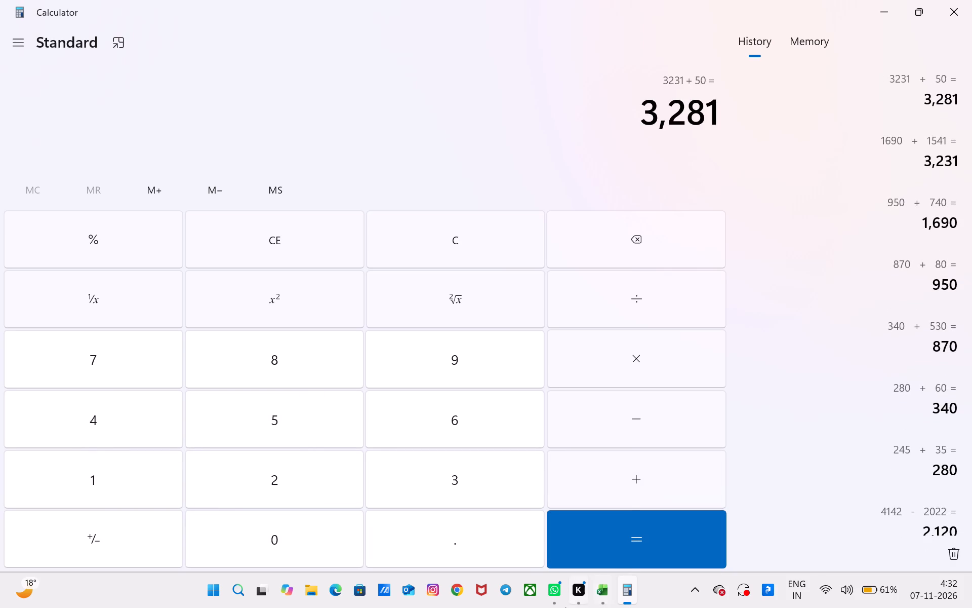